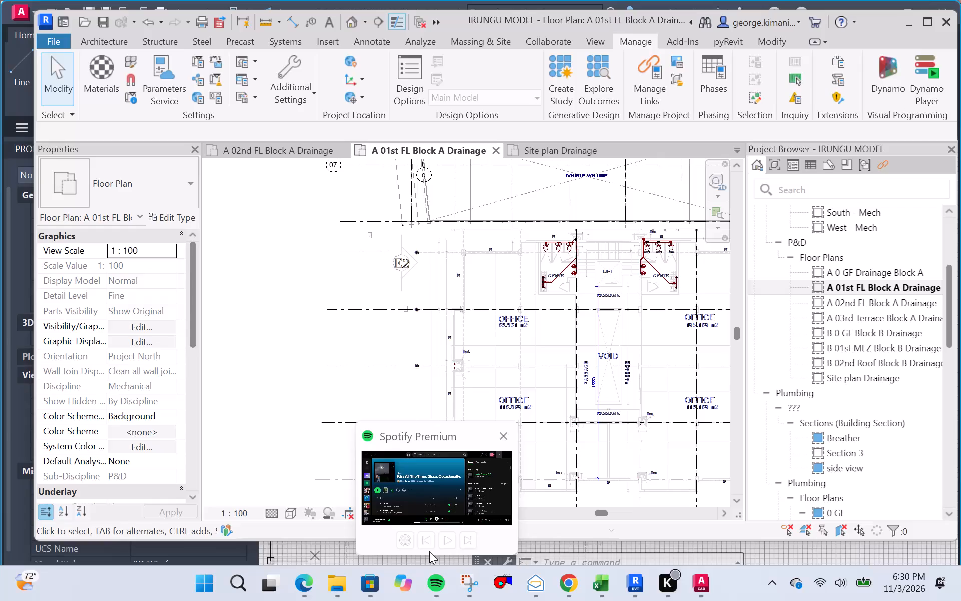
Open the Excel workbook for the Franciscan convent project beside the plumbing works final account PDF in Edge, showing the PDF's page 1.
{"action": "left_click", "coordinate": [603, 585]}
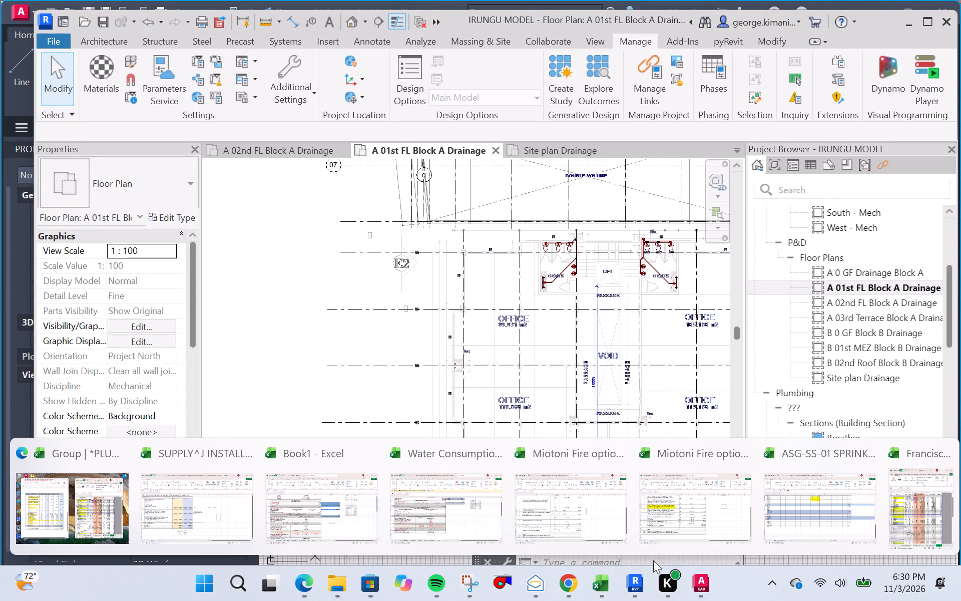
{"action": "left_click", "coordinate": [914, 506]}
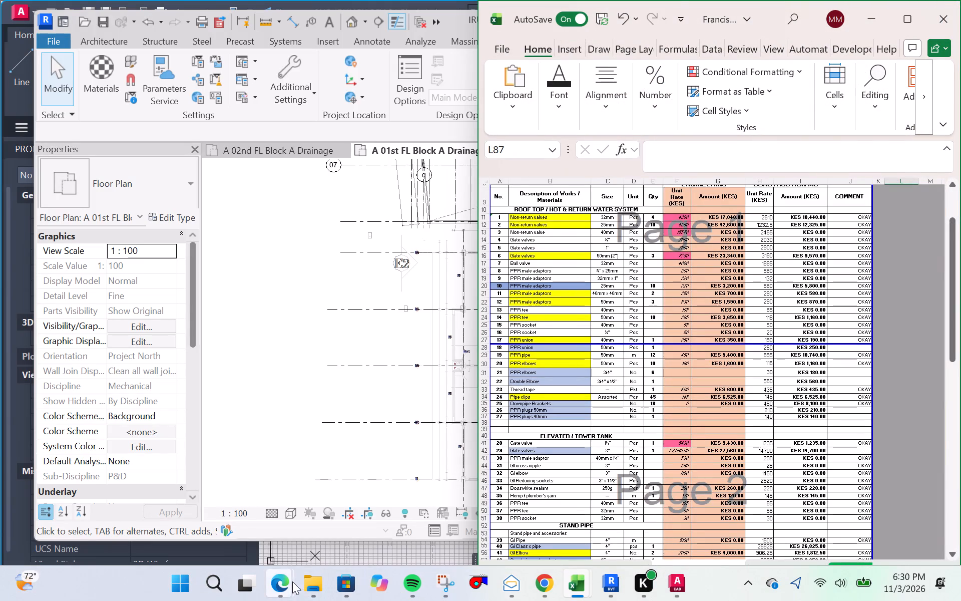
{"action": "left_click", "coordinate": [289, 578]}
{"action": "left_click", "coordinate": [313, 514]}
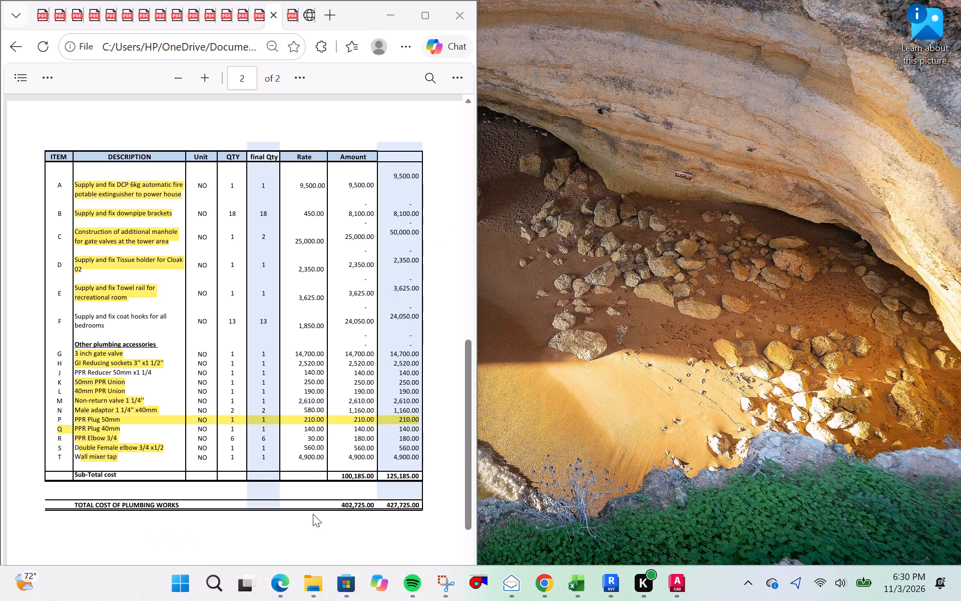
{"action": "scroll", "coordinate": [290, 302], "scroll_direction": "up", "scroll_amount": 16}
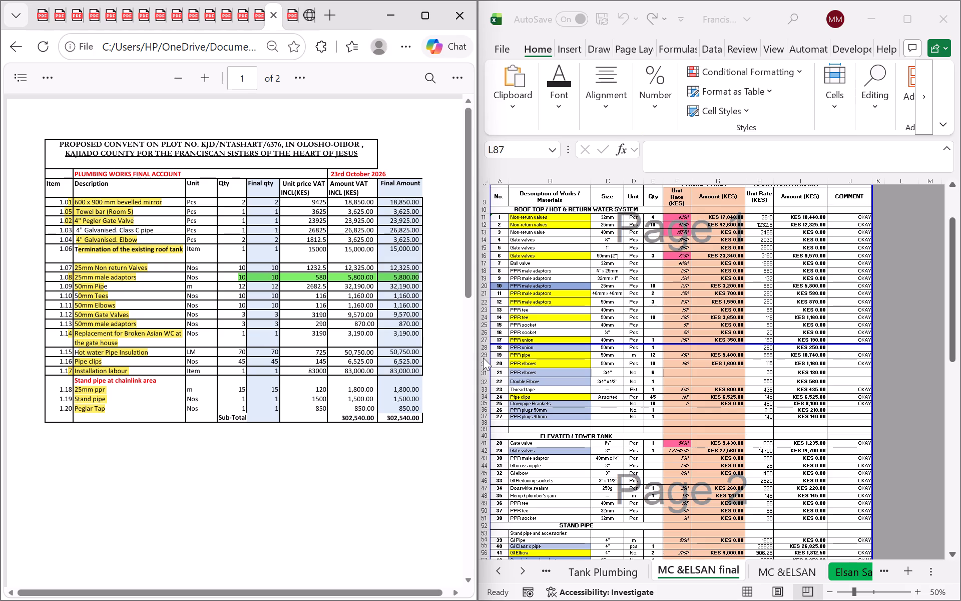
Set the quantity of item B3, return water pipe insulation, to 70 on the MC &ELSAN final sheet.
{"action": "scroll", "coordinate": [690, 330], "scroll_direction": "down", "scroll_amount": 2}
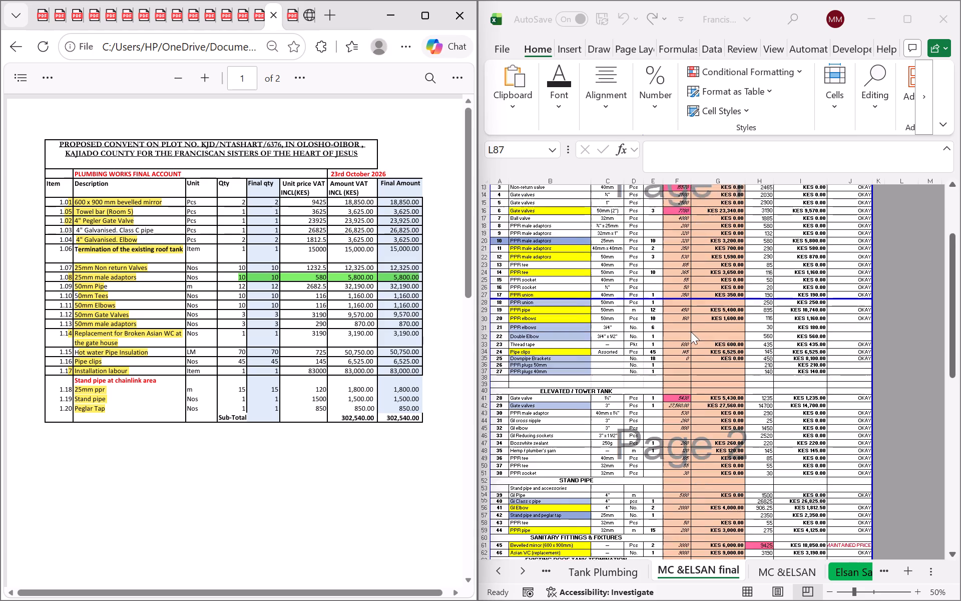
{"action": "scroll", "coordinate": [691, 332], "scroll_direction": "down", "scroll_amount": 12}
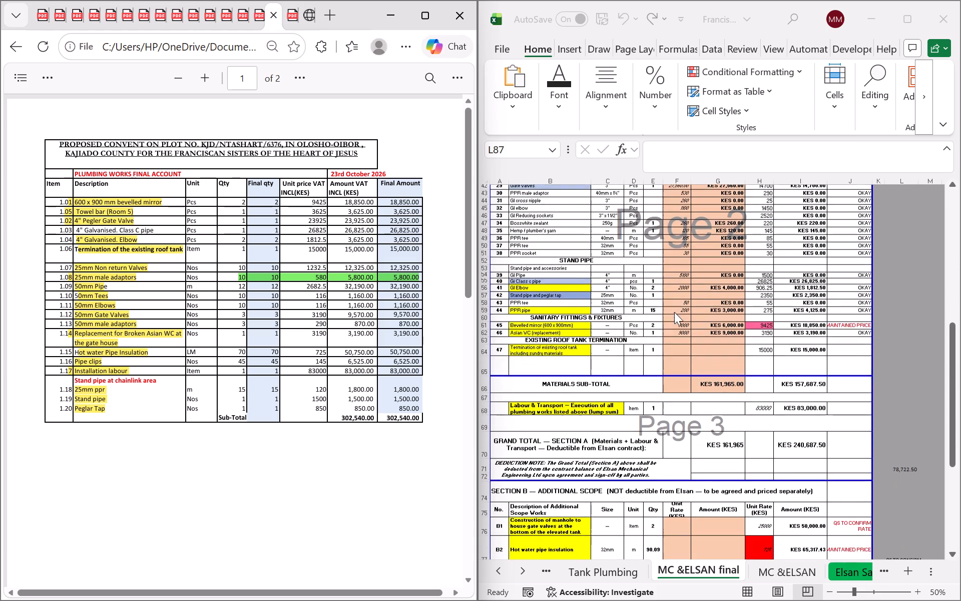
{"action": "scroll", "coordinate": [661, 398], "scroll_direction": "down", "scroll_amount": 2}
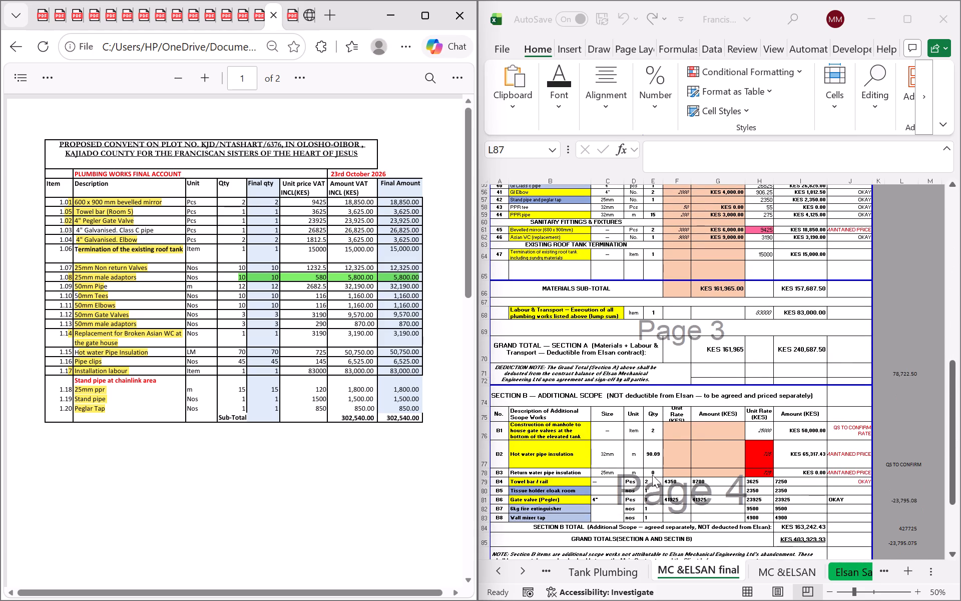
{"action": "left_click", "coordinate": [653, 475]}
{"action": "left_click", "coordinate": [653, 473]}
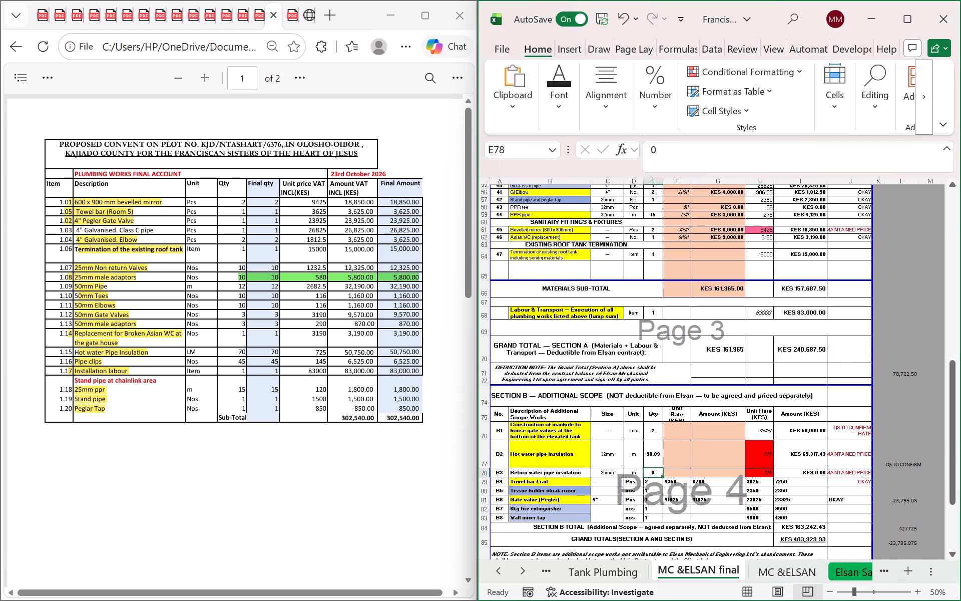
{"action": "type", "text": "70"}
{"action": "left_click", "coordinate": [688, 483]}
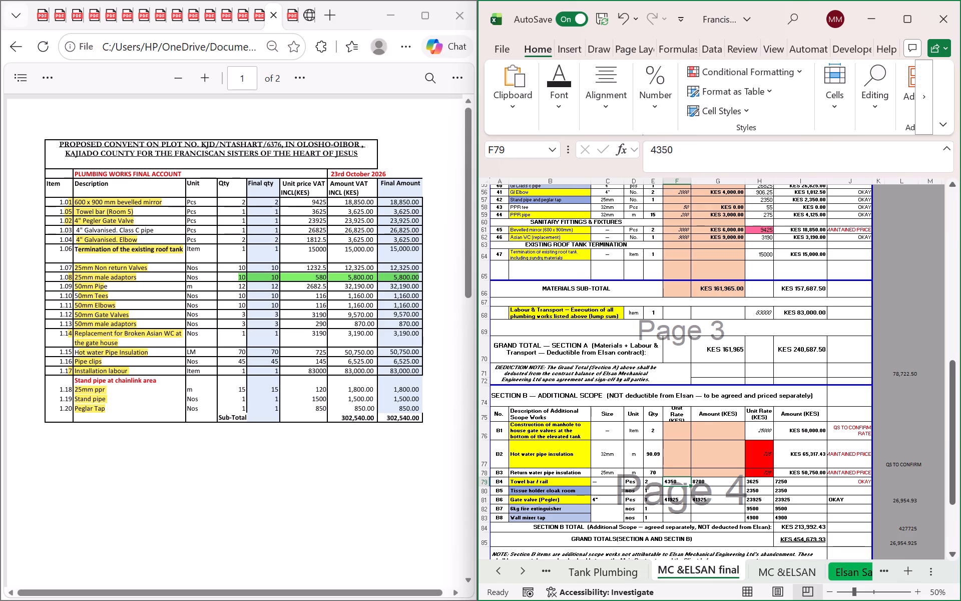
Highlight item 1.03, the 4" Galvanised Class C pipe, in yellow in the final account PDF.
{"action": "scroll", "coordinate": [624, 311], "scroll_direction": "up", "scroll_amount": 4}
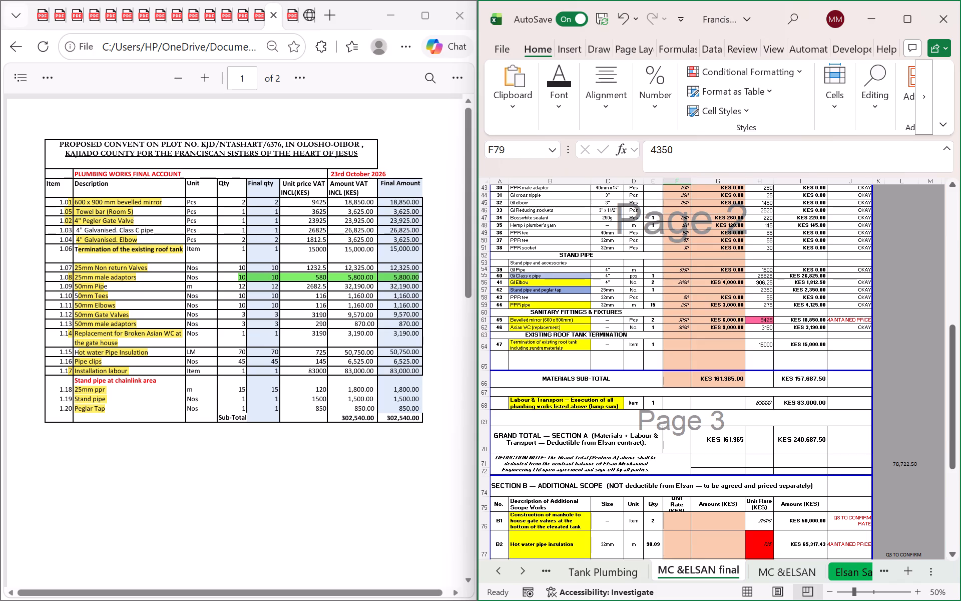
{"action": "left_click_drag", "start_coordinate": [159, 233], "coordinate": [140, 233]}
{"action": "left_click", "coordinate": [162, 232]}
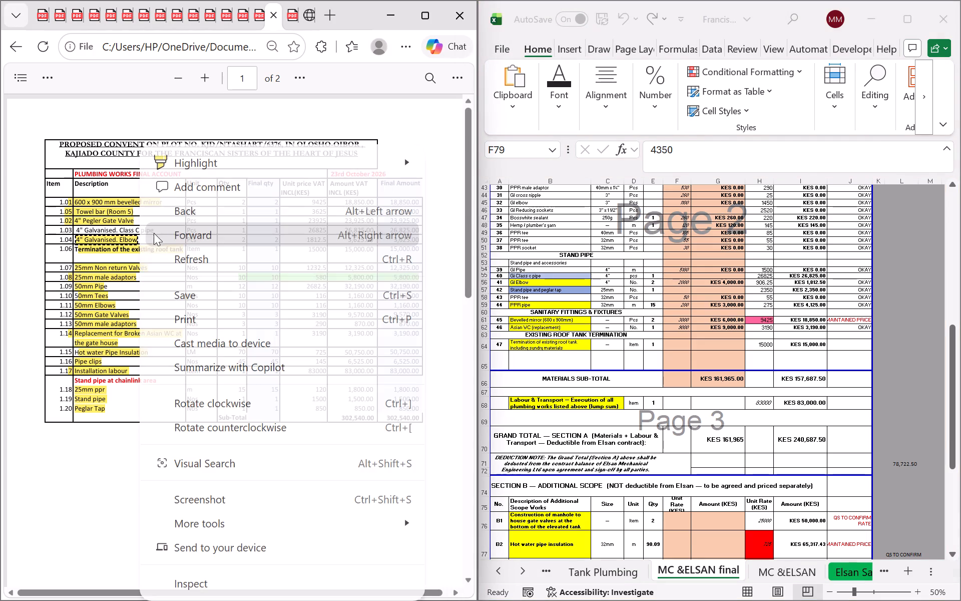
{"action": "left_click", "coordinate": [114, 249]}
{"action": "left_click", "coordinate": [127, 290]}
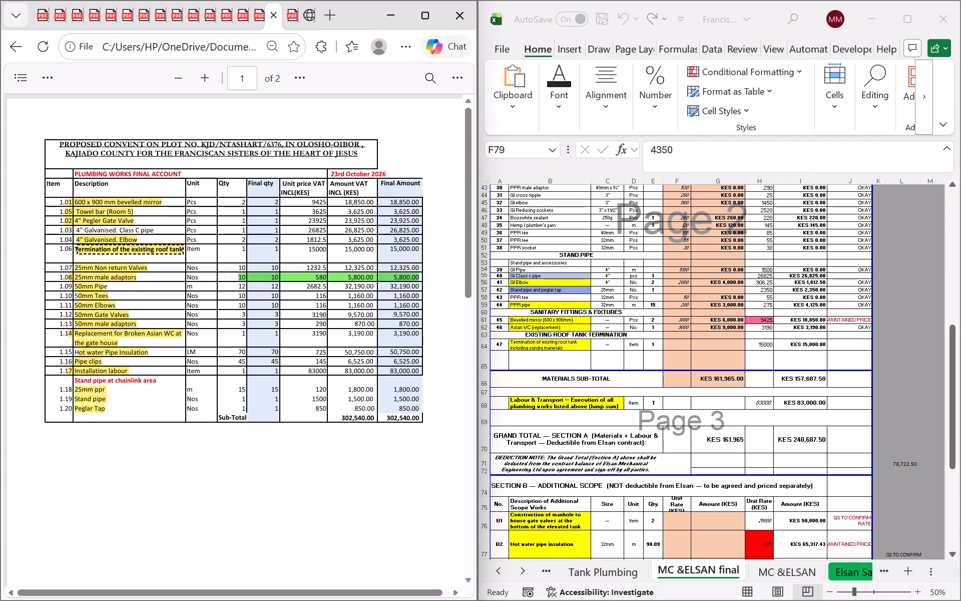
{"action": "left_click_drag", "start_coordinate": [151, 231], "coordinate": [62, 232]}
{"action": "left_click", "coordinate": [98, 155]}
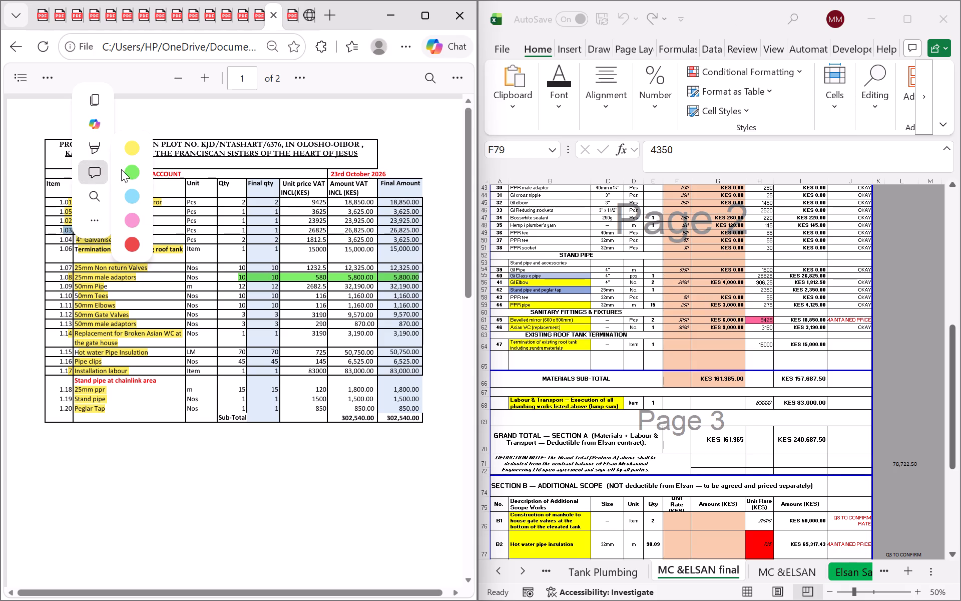
{"action": "left_click", "coordinate": [146, 149]}
{"action": "left_click", "coordinate": [190, 294]}
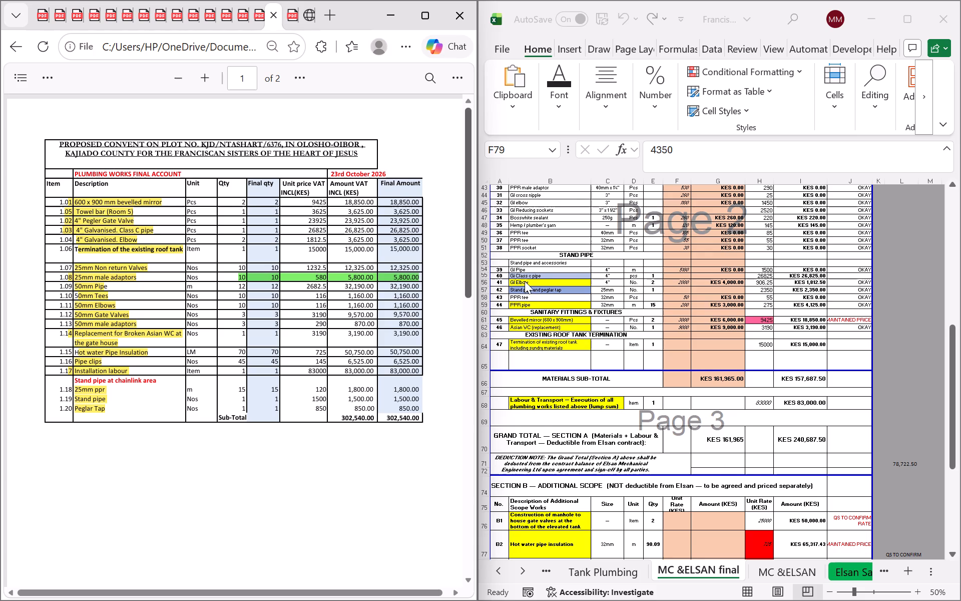
Set the quantity of item B2, hot water pipe insulation, to 70 in Section B of the Excel sheet.
{"action": "scroll", "coordinate": [624, 294], "scroll_direction": "down", "scroll_amount": 4}
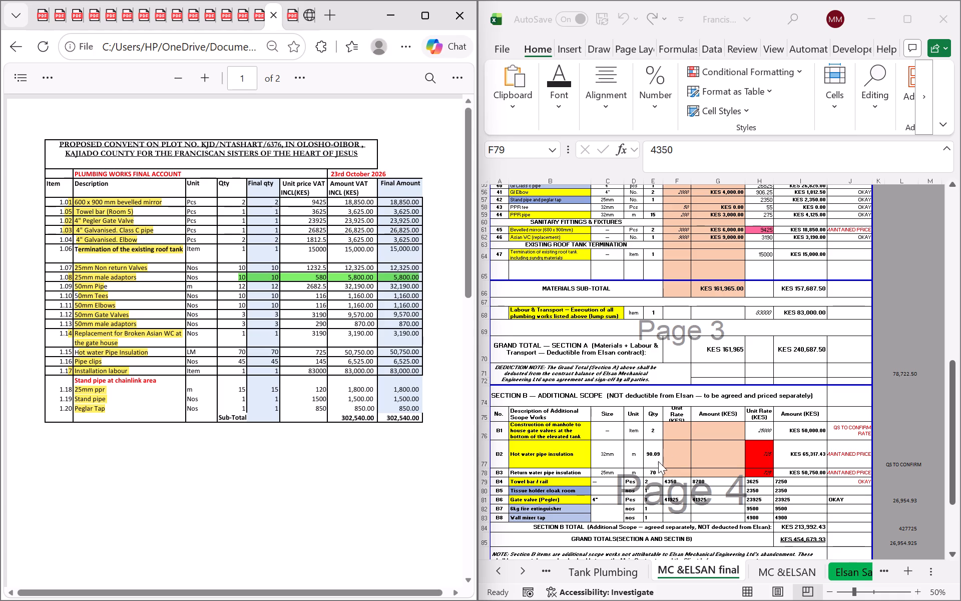
{"action": "left_click", "coordinate": [654, 460]}
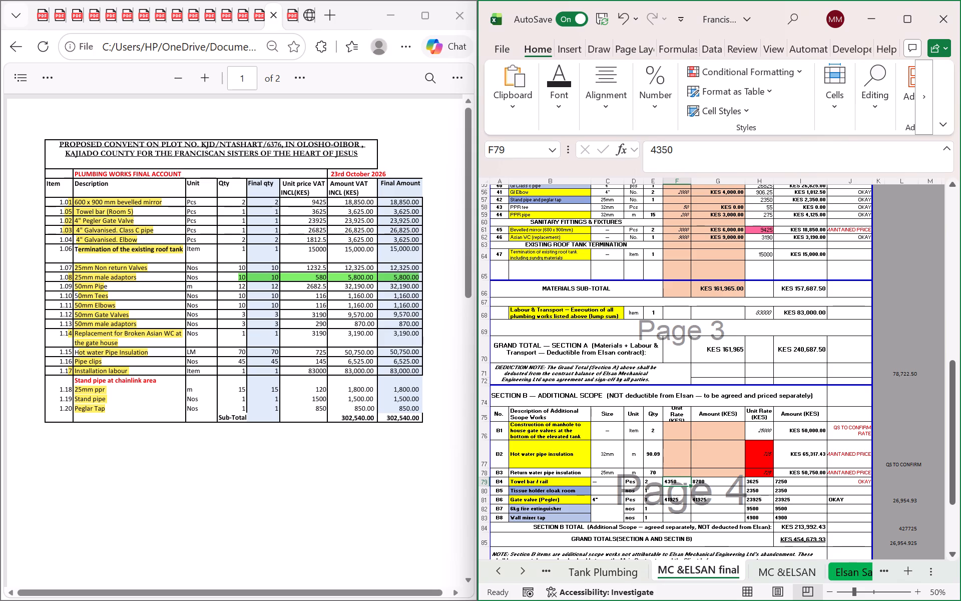
{"action": "left_click", "coordinate": [654, 460]}
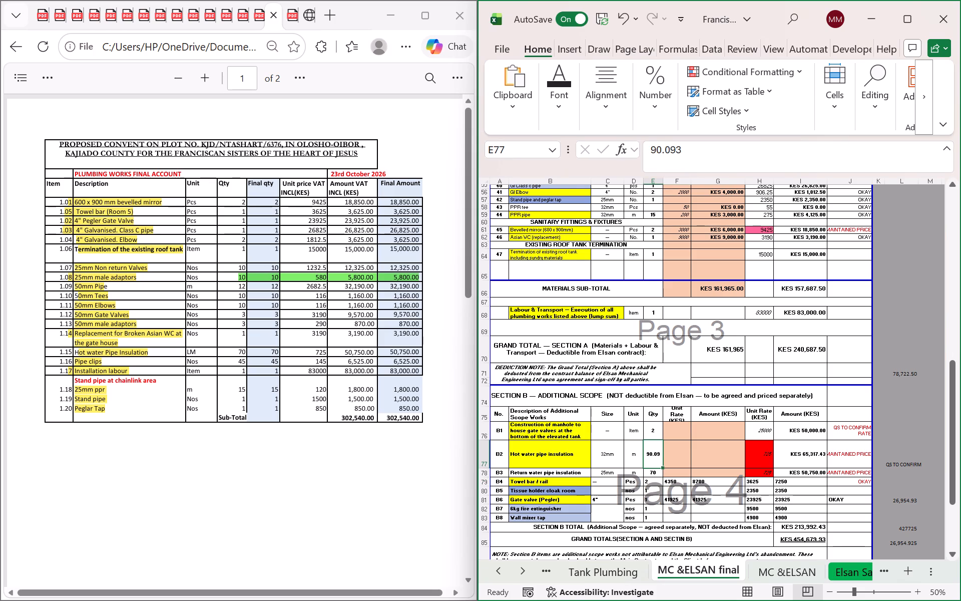
{"action": "type", "text": "70"}
{"action": "left_click", "coordinate": [659, 484]}
Set the quantity of item B3, return water pipe insulation, to 0.
{"action": "left_click", "coordinate": [660, 473]}
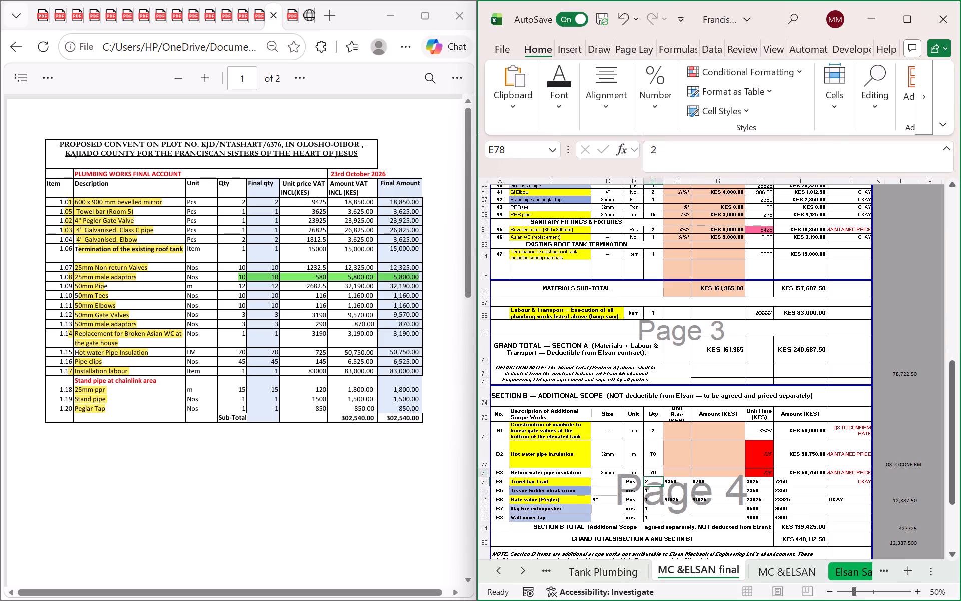
{"action": "key", "text": "0"}
{"action": "left_click", "coordinate": [668, 497]}
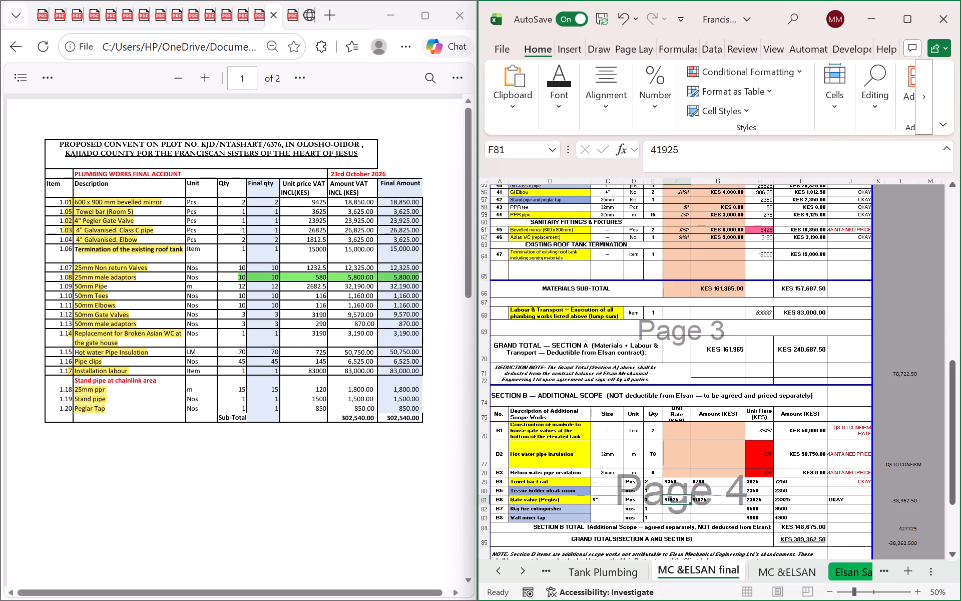
Review the Section A and Section B items and totals on the MC &ELSAN final sheet against the PDF account.
{"action": "scroll", "coordinate": [793, 410], "scroll_direction": "down", "scroll_amount": 1}
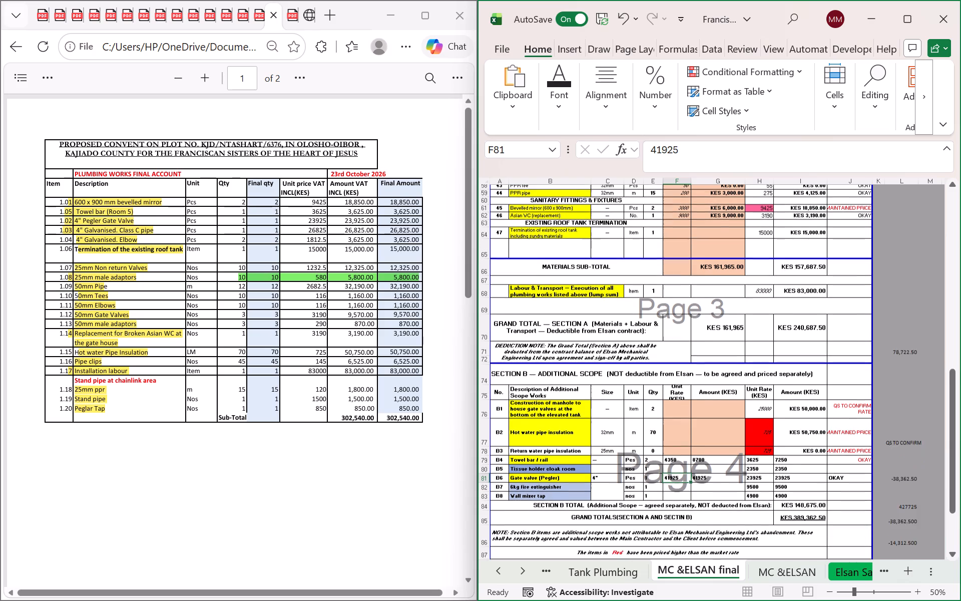
{"action": "scroll", "coordinate": [795, 412], "scroll_direction": "down", "scroll_amount": 1}
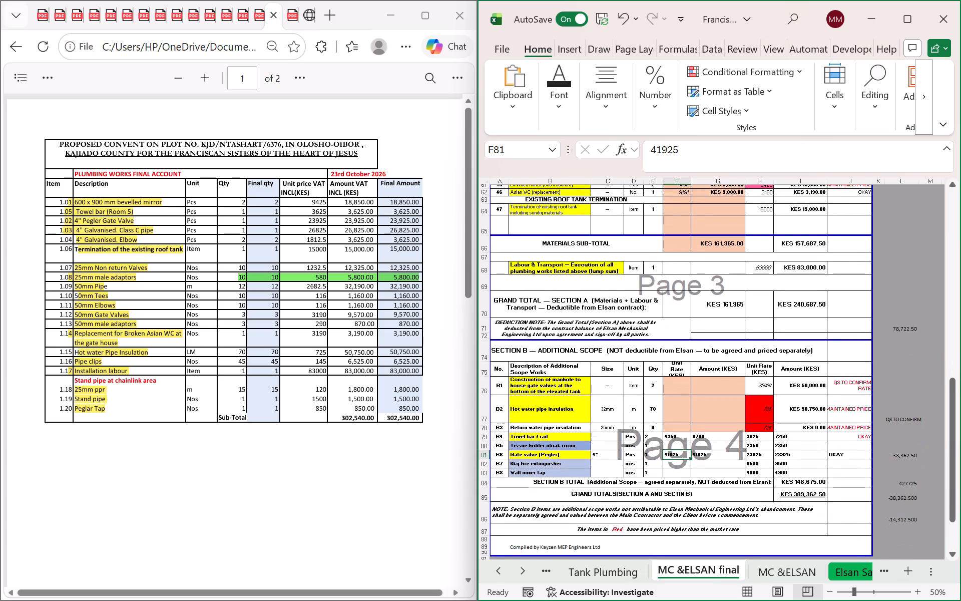
{"action": "scroll", "coordinate": [795, 412], "scroll_direction": "up", "scroll_amount": 3}
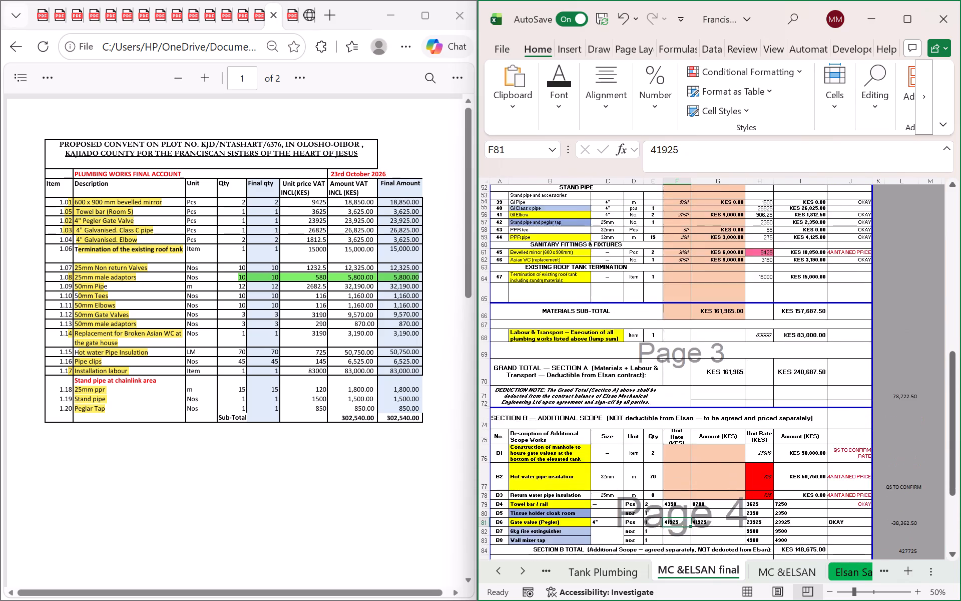
{"action": "scroll", "coordinate": [795, 412], "scroll_direction": "up", "scroll_amount": 7}
{"action": "scroll", "coordinate": [795, 412], "scroll_direction": "down", "scroll_amount": 2}
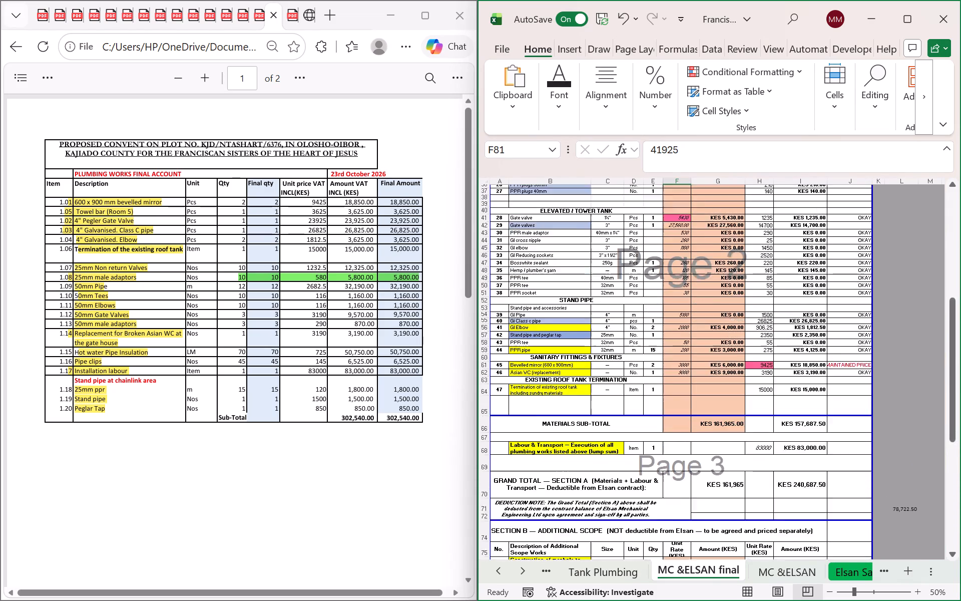
{"action": "scroll", "coordinate": [795, 412], "scroll_direction": "down", "scroll_amount": 7}
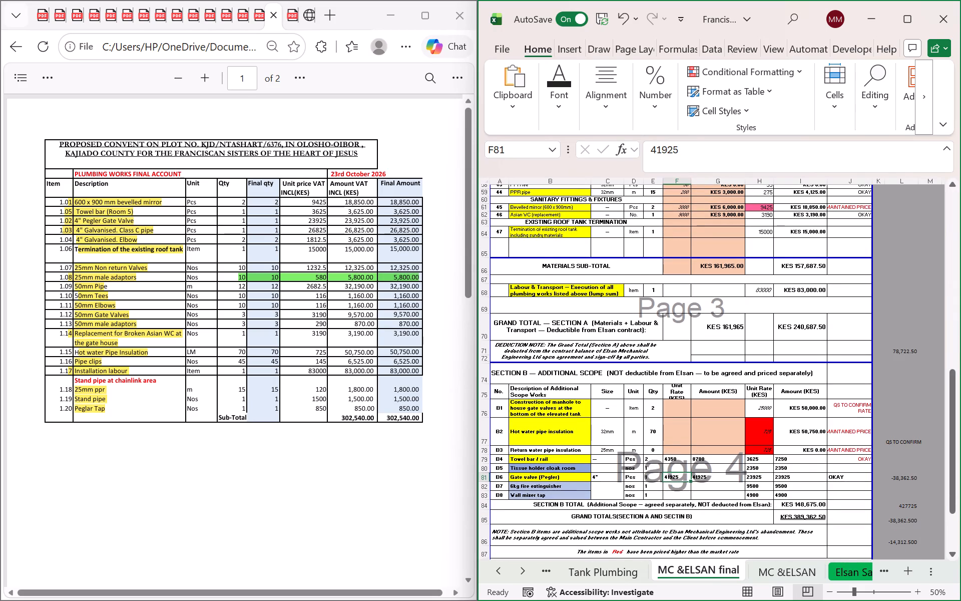
Insert a blank row above the EXISTING ROOF TANK TERMINATION heading, below the Asian WC replacement item.
{"action": "scroll", "coordinate": [580, 417], "scroll_direction": "up", "scroll_amount": 5}
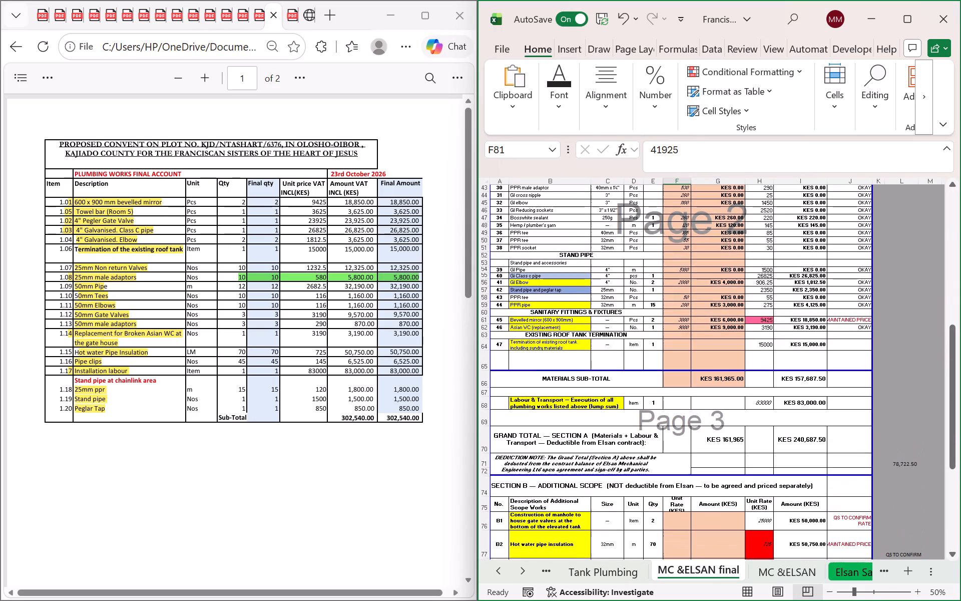
{"action": "scroll", "coordinate": [573, 346], "scroll_direction": "up", "scroll_amount": 4}
{"action": "scroll", "coordinate": [573, 346], "scroll_direction": "down", "scroll_amount": 2}
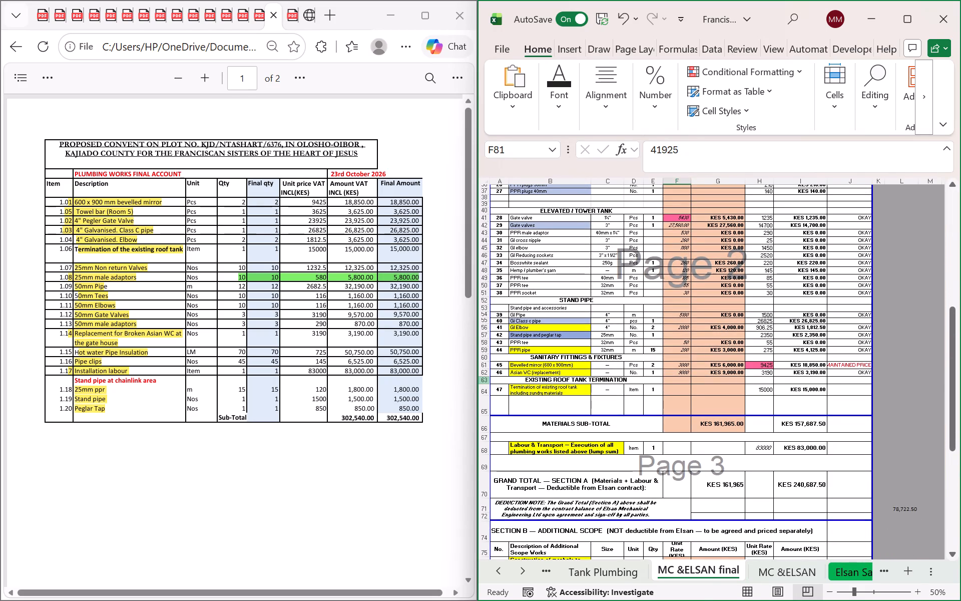
{"action": "left_click", "coordinate": [486, 379]}
{"action": "left_click", "coordinate": [828, 110]}
{"action": "left_click", "coordinate": [831, 144]}
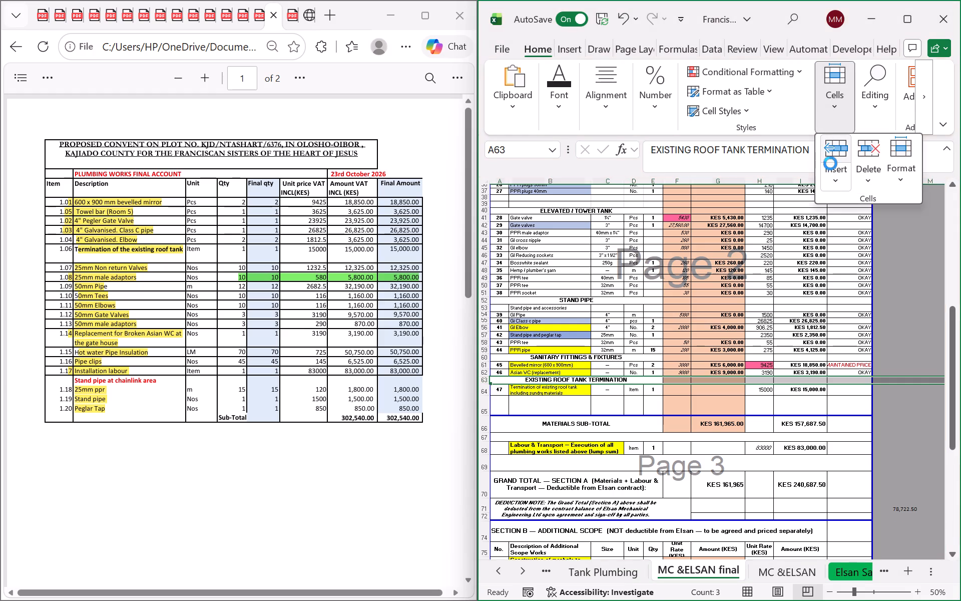
{"action": "left_click", "coordinate": [567, 415]}
Remove the fill colour from description cell B63 in the blank row below the Asian WC item.
{"action": "left_click", "coordinate": [557, 382]}
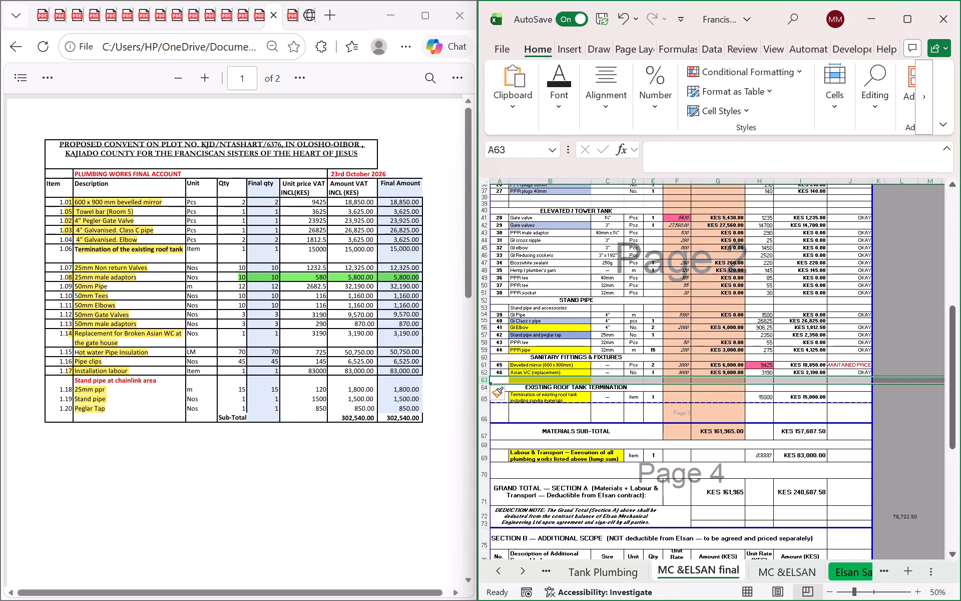
{"action": "left_click", "coordinate": [558, 381]}
{"action": "left_click", "coordinate": [562, 106]}
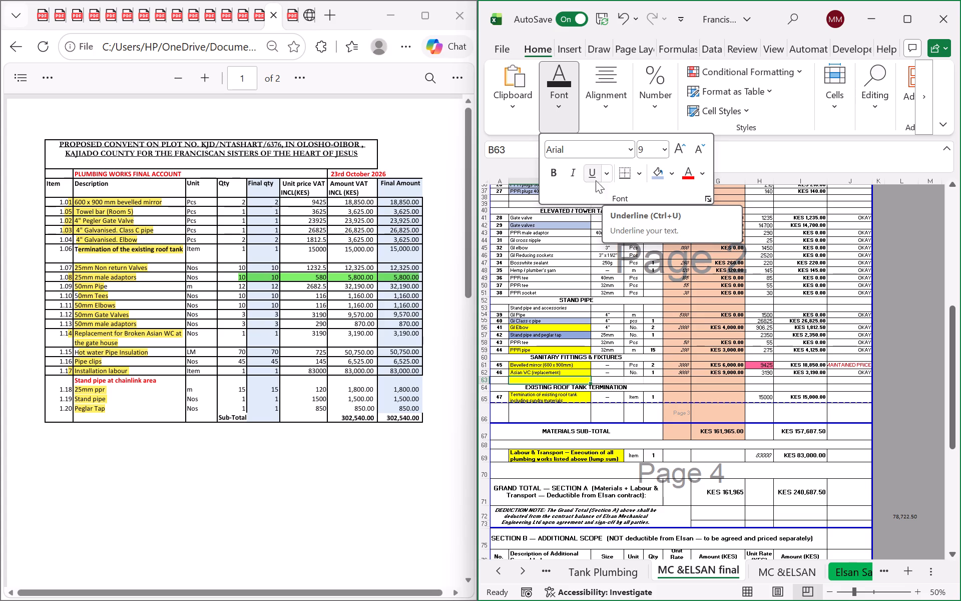
{"action": "left_click", "coordinate": [671, 172]}
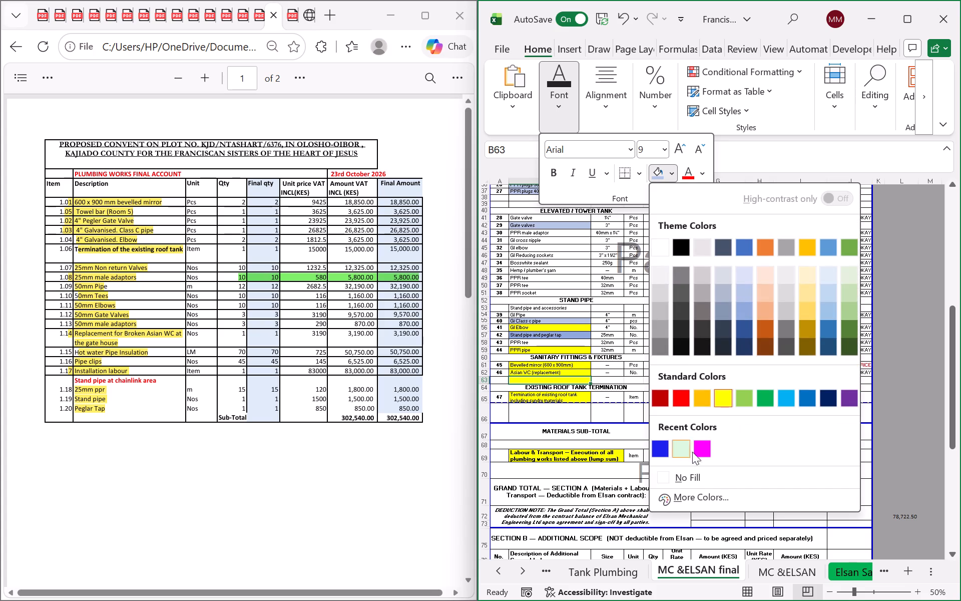
{"action": "left_click", "coordinate": [693, 478]}
{"action": "left_click", "coordinate": [605, 353]}
Insert a blank row above the SECTION B TOTAL row, below item B8, the wall mixer tap.
{"action": "scroll", "coordinate": [608, 288], "scroll_direction": "down", "scroll_amount": 5}
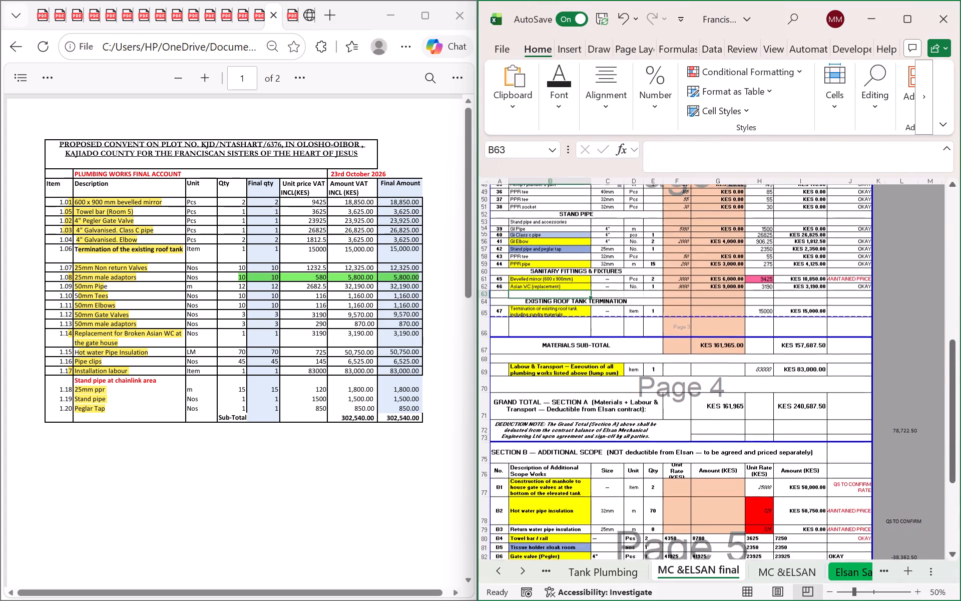
{"action": "scroll", "coordinate": [608, 288], "scroll_direction": "down", "scroll_amount": 3}
{"action": "left_click", "coordinate": [486, 488]}
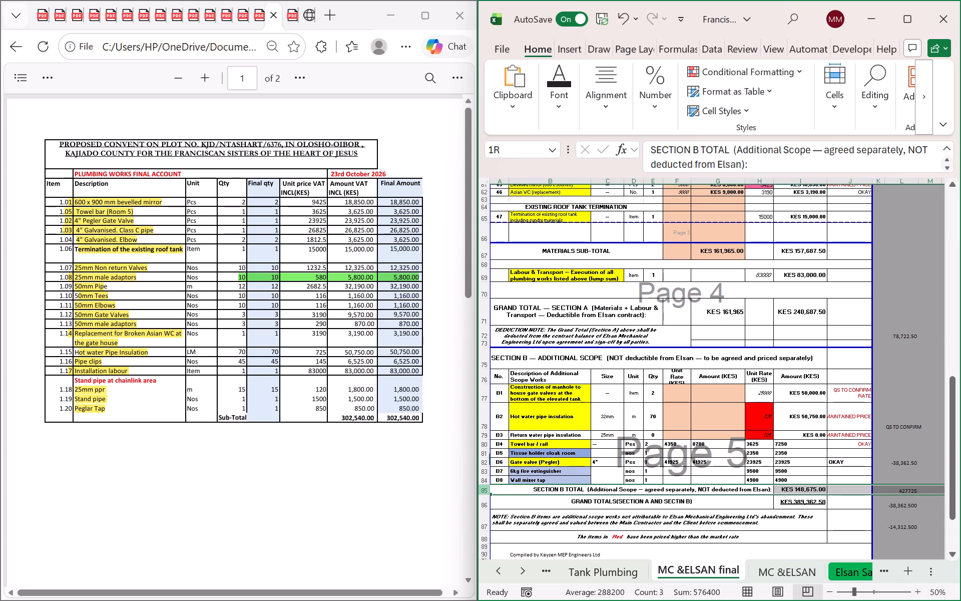
{"action": "left_click", "coordinate": [828, 93]}
{"action": "left_click", "coordinate": [839, 159]}
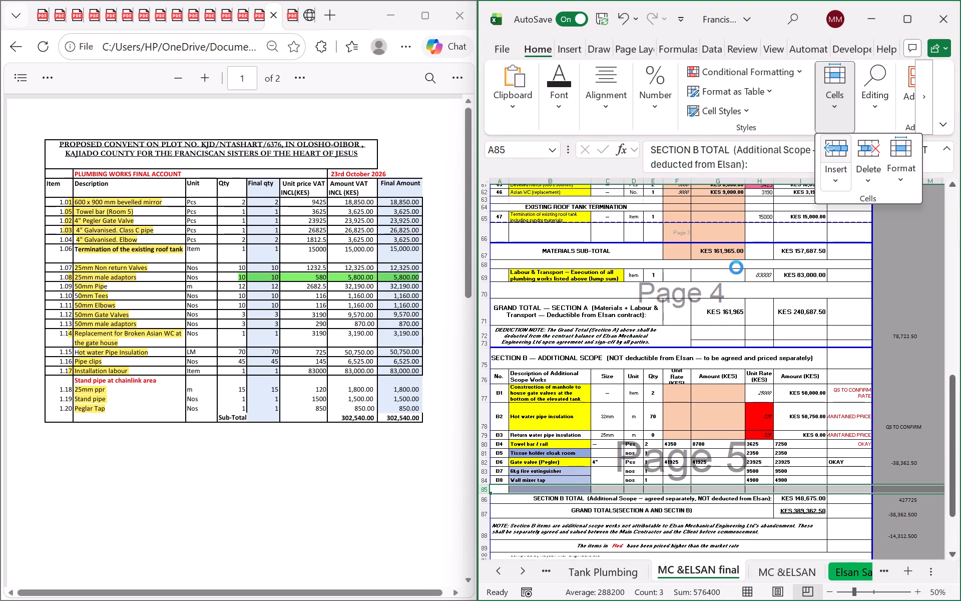
{"action": "left_click", "coordinate": [570, 482]}
Remove the fill colour from description cell B85 in the blank row below the wall mixer tap.
{"action": "left_click", "coordinate": [573, 491]}
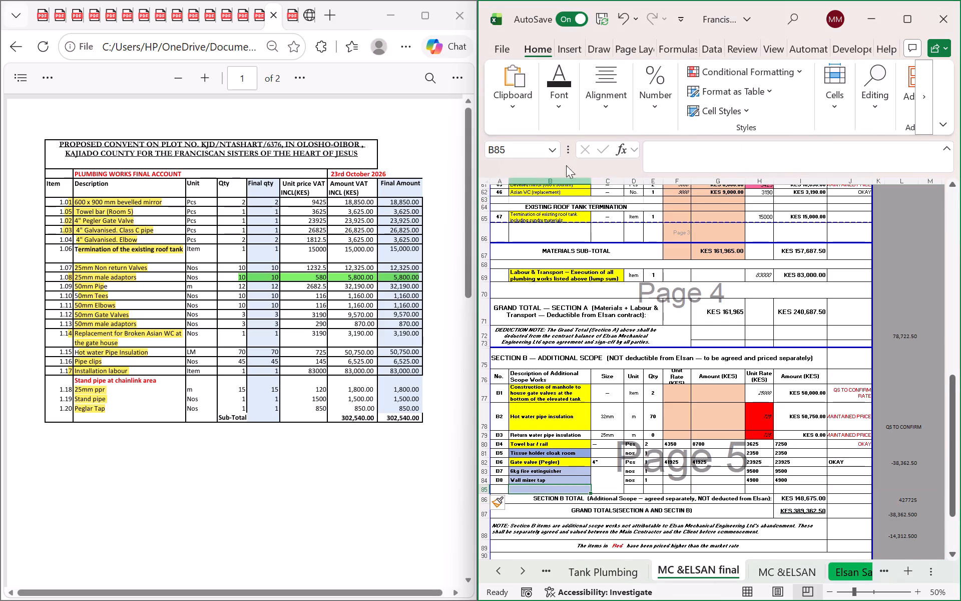
{"action": "left_click", "coordinate": [570, 112]}
{"action": "left_click", "coordinate": [663, 171]}
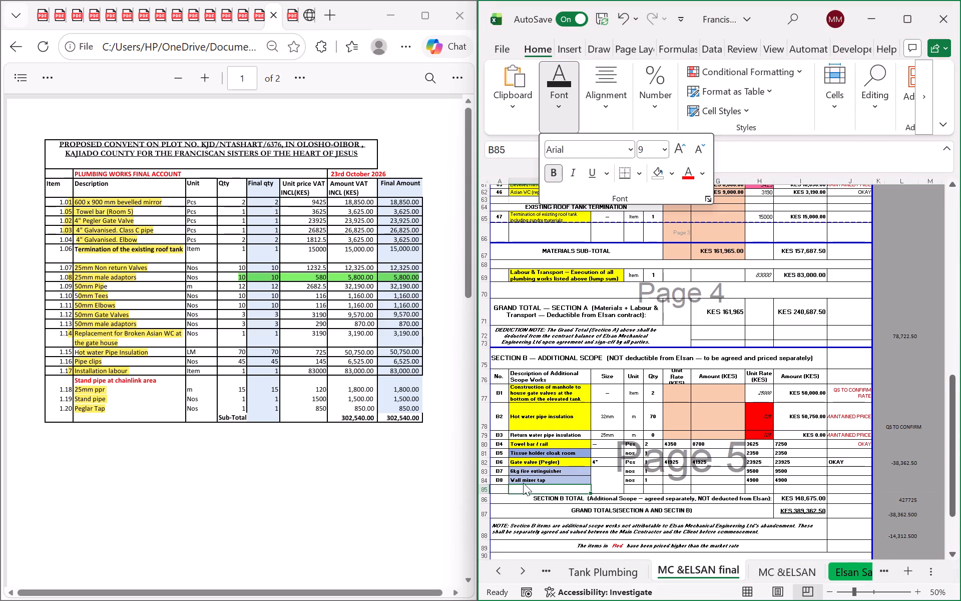
Number the blank row below the wall mixer tap as B9 by extending the Section B item numbering.
{"action": "left_click", "coordinate": [500, 486]}
{"action": "left_click", "coordinate": [501, 478]}
{"action": "left_click_drag", "start_coordinate": [509, 483], "coordinate": [508, 494]}
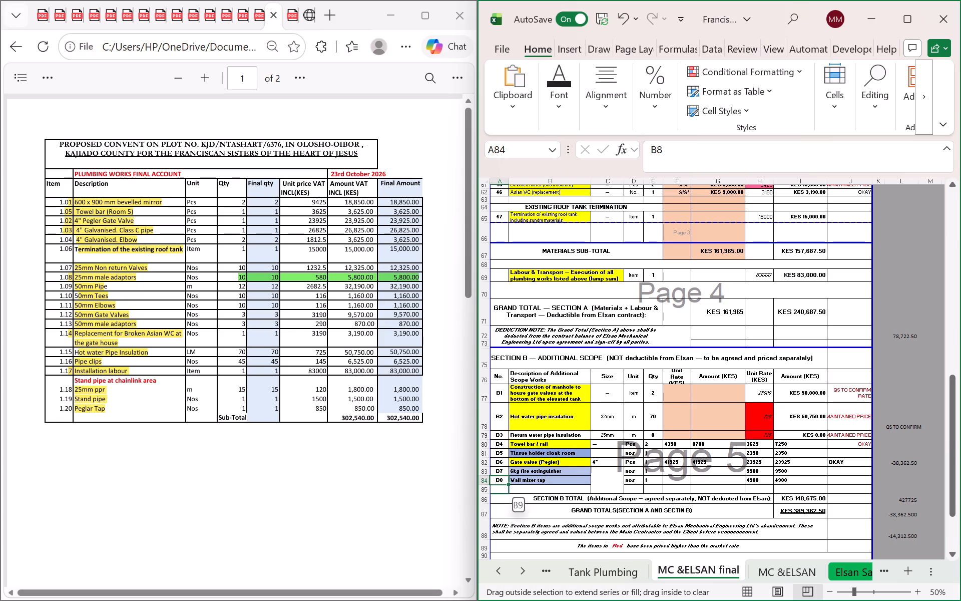
{"action": "left_click_drag", "start_coordinate": [508, 494], "coordinate": [508, 495]}
Enter the description "Coat hooks" for item B9, taking the item from page 2 of the final account PDF.
{"action": "left_click", "coordinate": [518, 494]}
{"action": "left_click", "coordinate": [528, 488]}
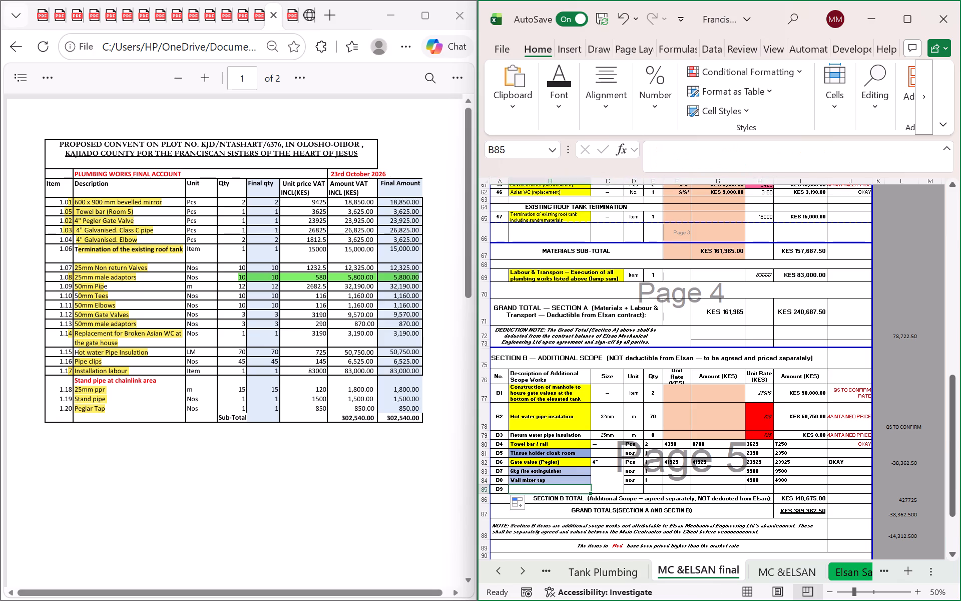
{"action": "scroll", "coordinate": [277, 361], "scroll_direction": "down", "scroll_amount": 6}
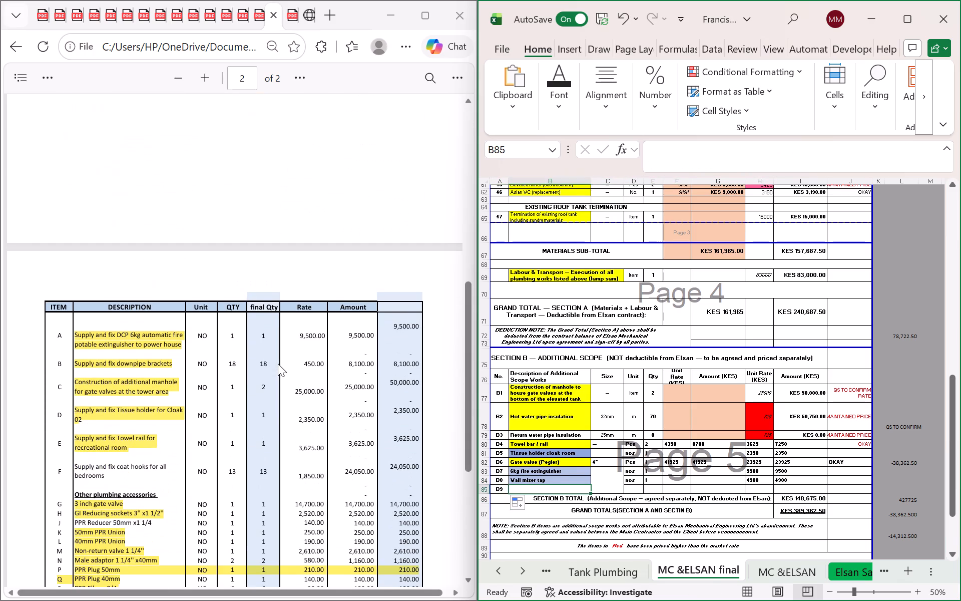
{"action": "key", "text": "c"}
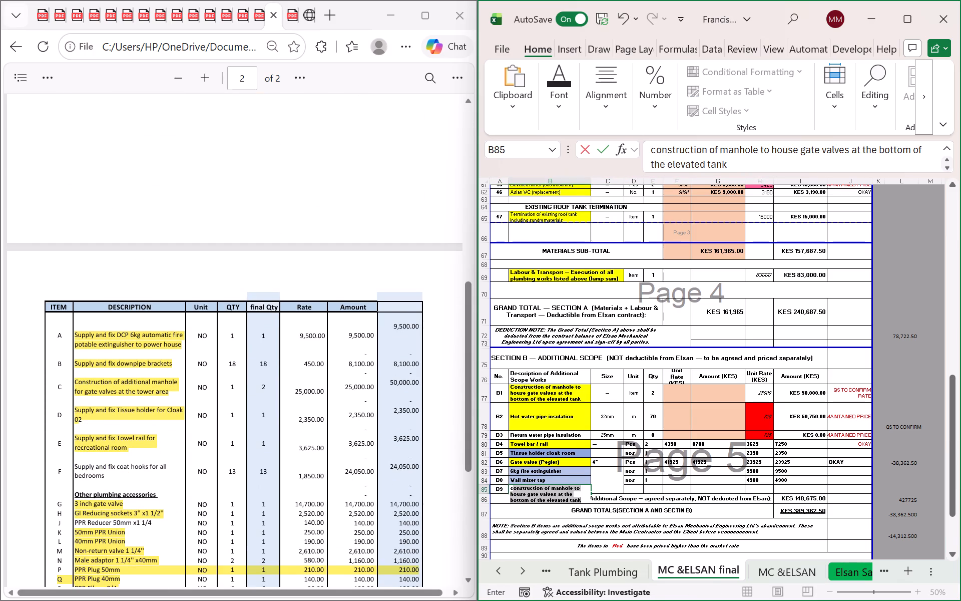
{"action": "key", "text": "BackSpace"}
{"action": "key", "text": "BackSpace"}
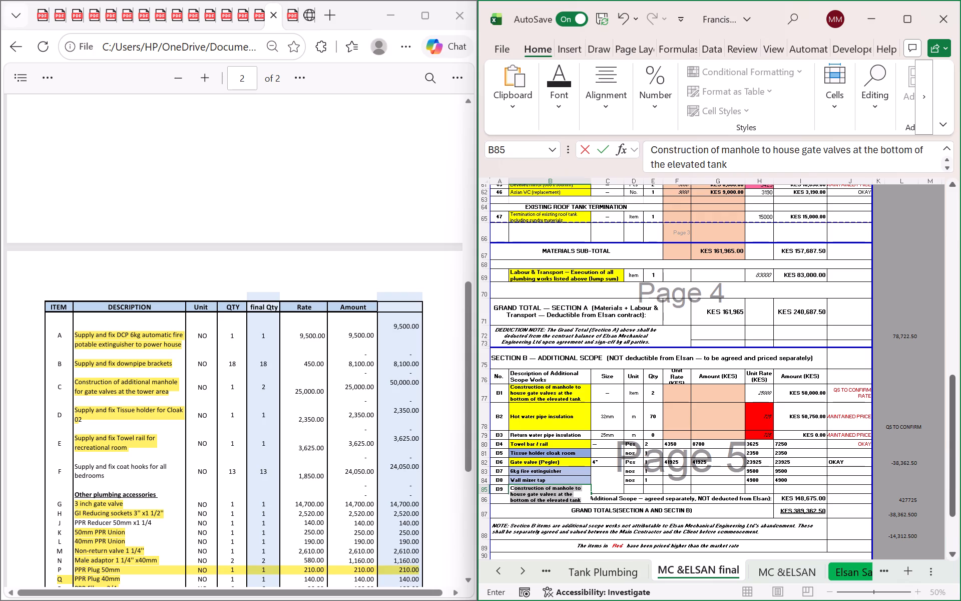
{"action": "key", "text": "o"}
{"action": "type", "text": "at h"}
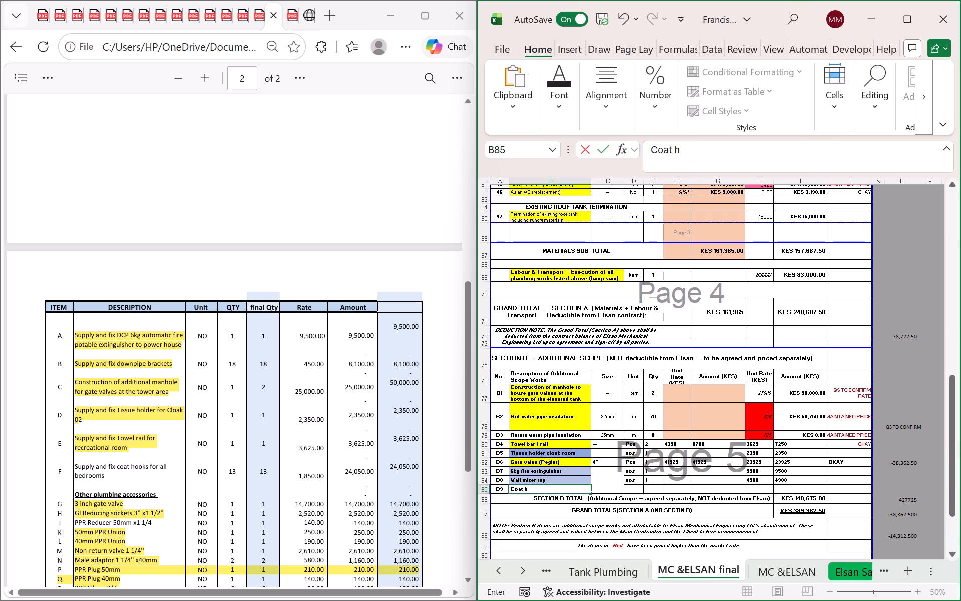
{"action": "key", "text": "o"}
{"action": "key", "text": "o"}
{"action": "key", "text": "k"}
{"action": "key", "text": "s"}
{"action": "left_click", "coordinate": [629, 514]}
Fill in the coat hooks row with unit nos, quantity 13 and a unit rate of 1850 in the second rate column.
{"action": "left_click", "coordinate": [611, 491]}
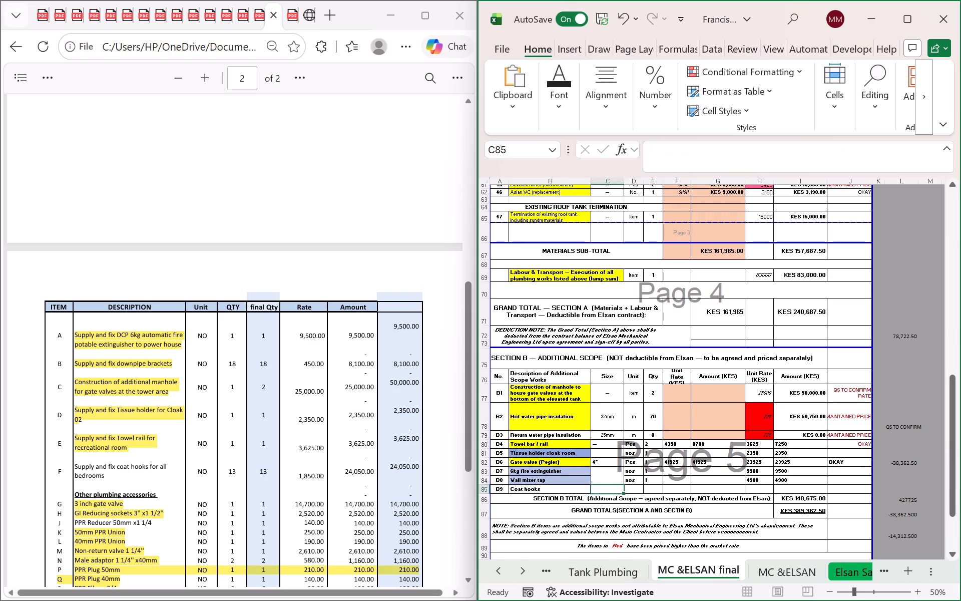
{"action": "left_click", "coordinate": [635, 490]}
{"action": "left_click", "coordinate": [638, 479]}
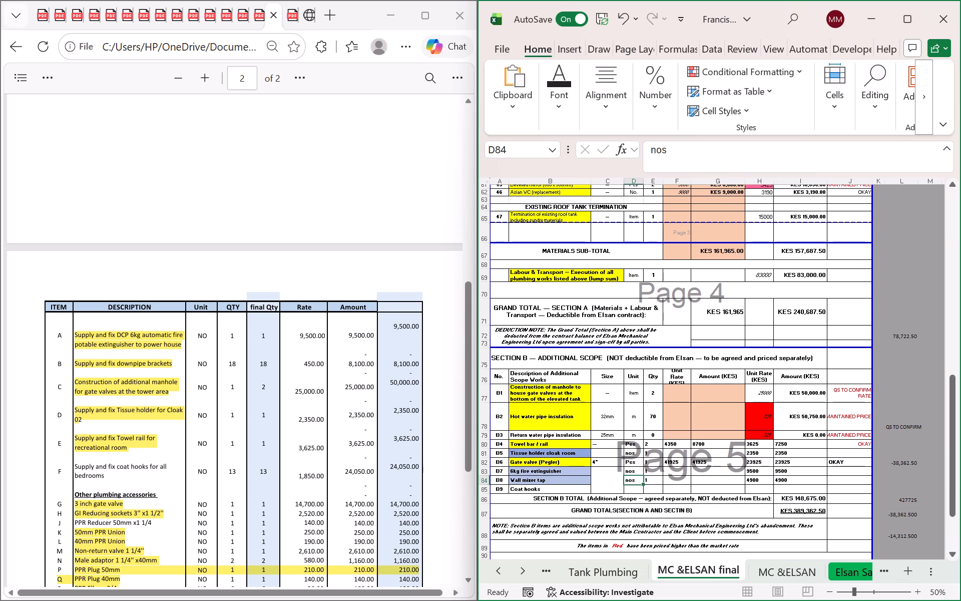
{"action": "left_click_drag", "start_coordinate": [641, 484], "coordinate": [645, 490]}
{"action": "left_click_drag", "start_coordinate": [644, 485], "coordinate": [644, 494]}
{"action": "left_click", "coordinate": [648, 489]}
{"action": "type", "text": "13"}
{"action": "left_click", "coordinate": [762, 491]}
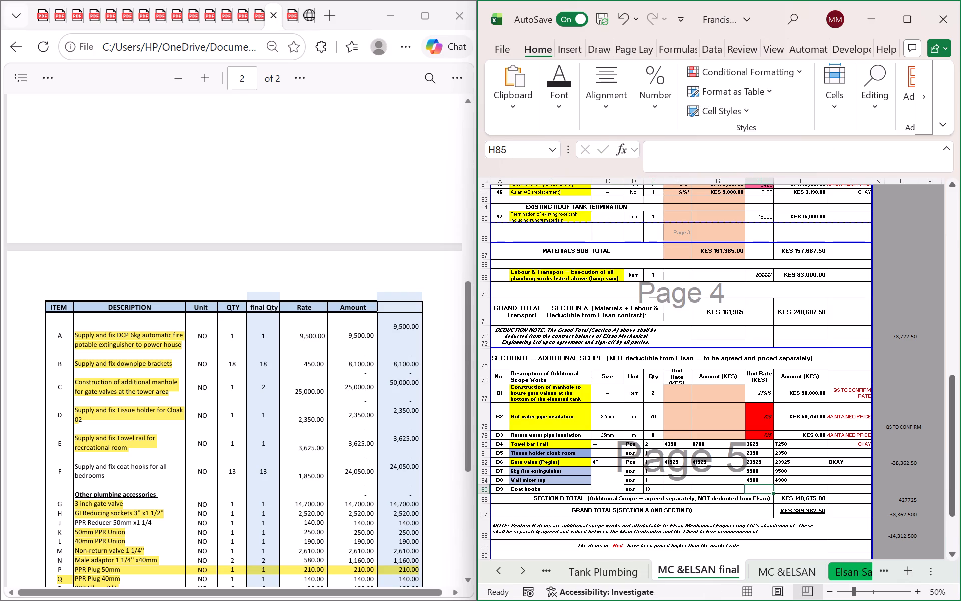
{"action": "key", "text": "1"}
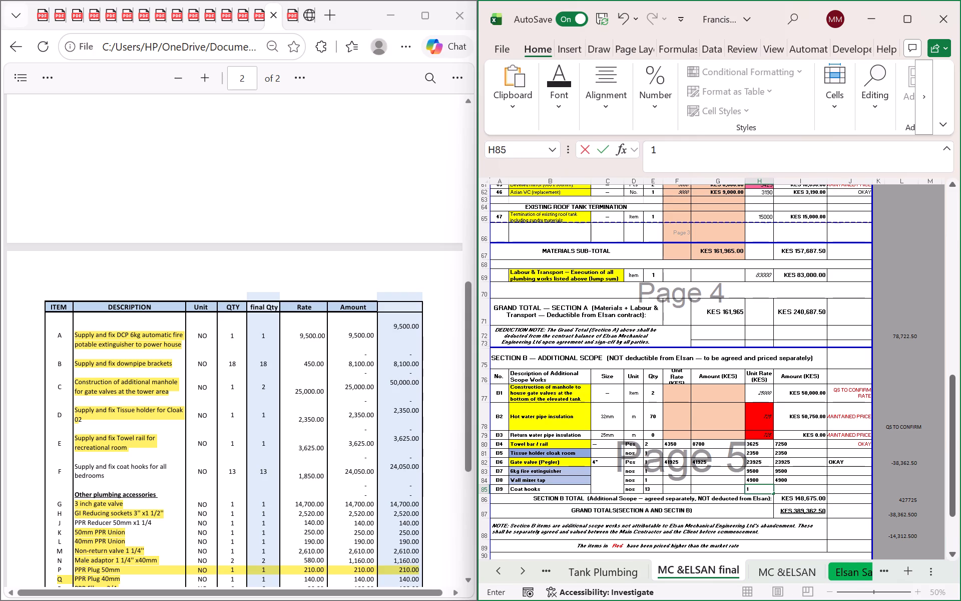
{"action": "type", "text": "850"}
{"action": "left_click", "coordinate": [800, 505]}
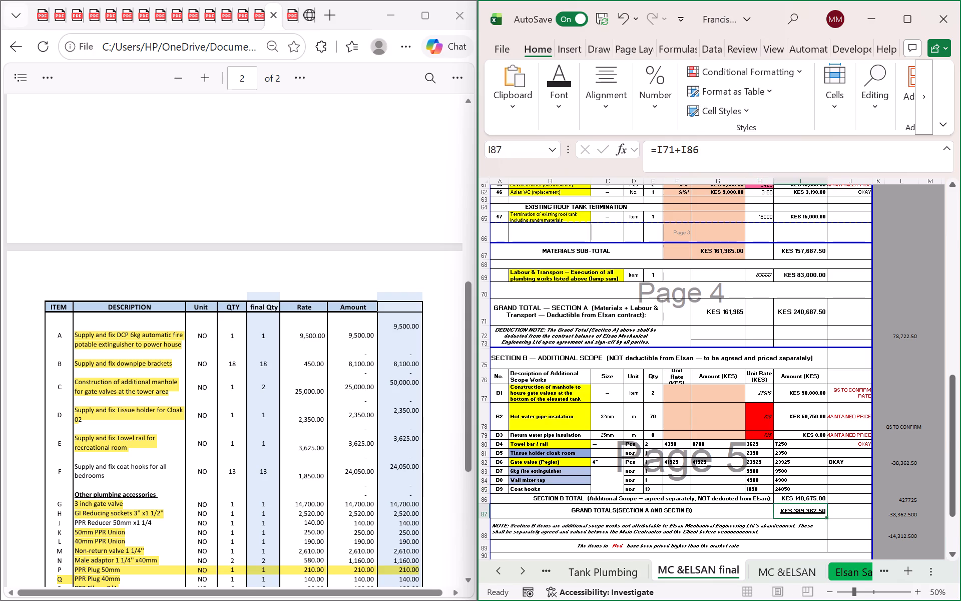
Extend the SECTION B TOTAL sum range so that it includes the coat hooks amount in row 85.
{"action": "double_click", "coordinate": [811, 508]}
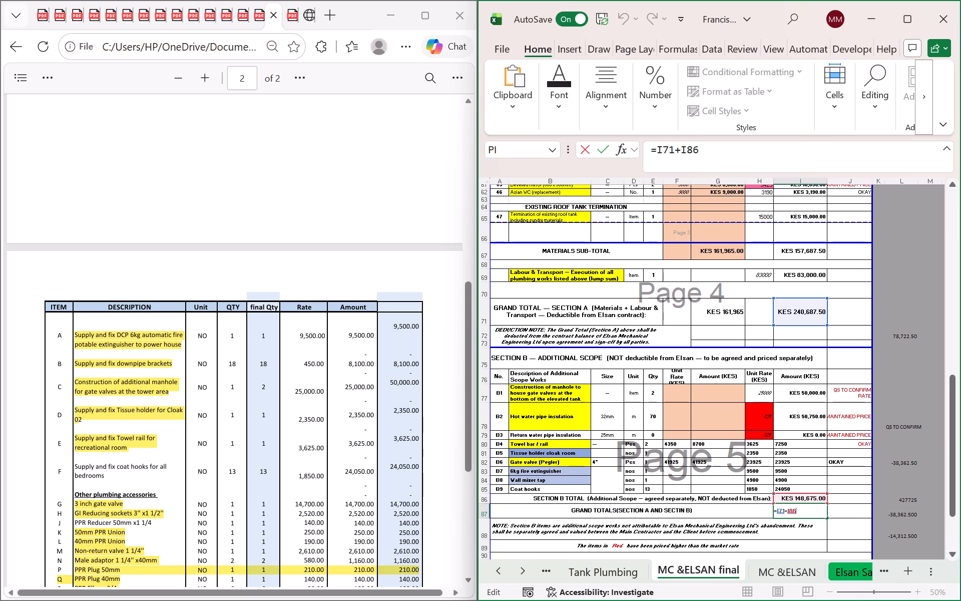
{"action": "key", "text": "Escape"}
{"action": "double_click", "coordinate": [813, 498]}
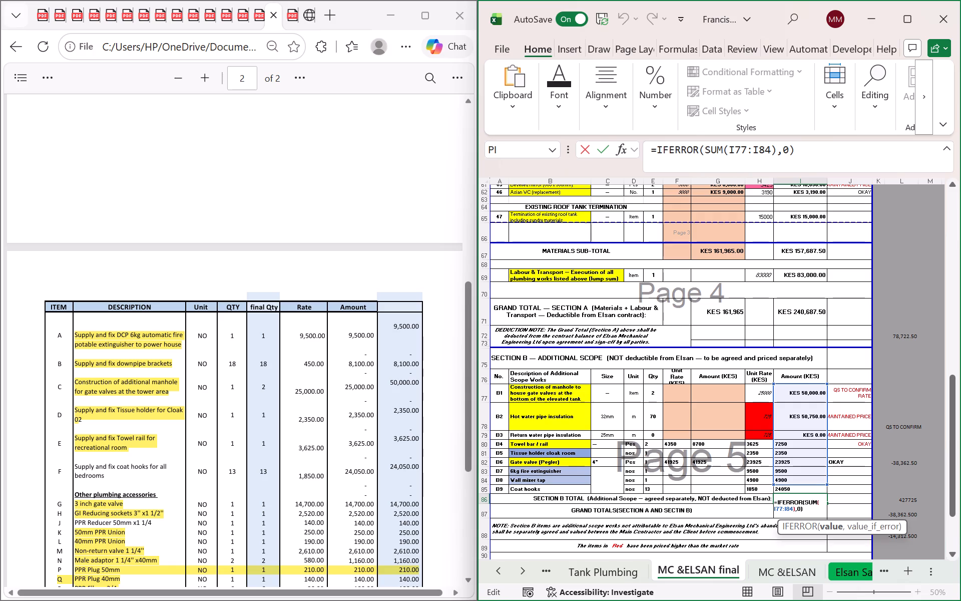
{"action": "left_click_drag", "start_coordinate": [828, 482], "coordinate": [828, 496]}
{"action": "key", "text": "Return"}
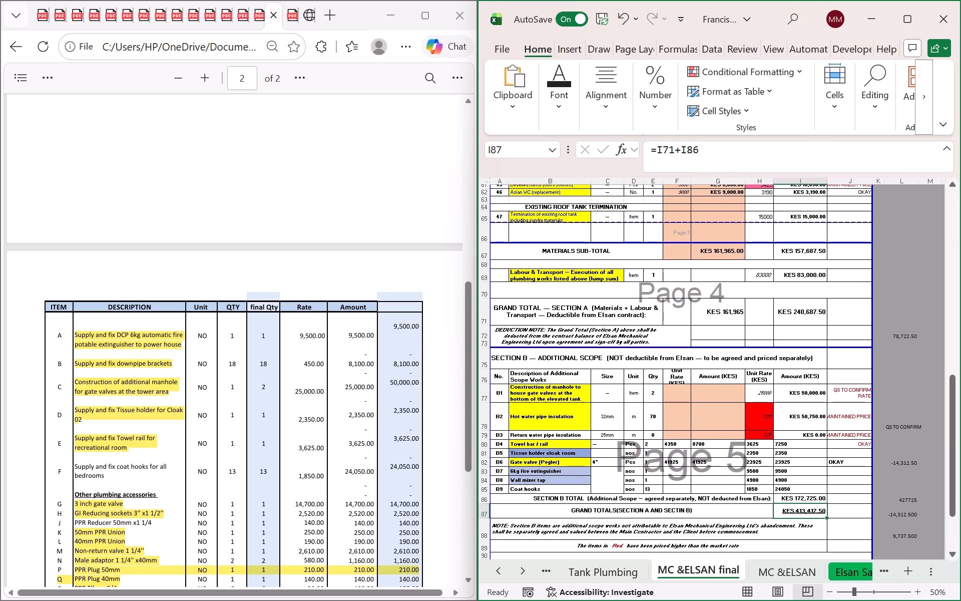
In the PDF in Edge, highlight item F, the coat hooks for all bedrooms, in yellow.
{"action": "left_click_drag", "start_coordinate": [106, 480], "coordinate": [95, 474]}
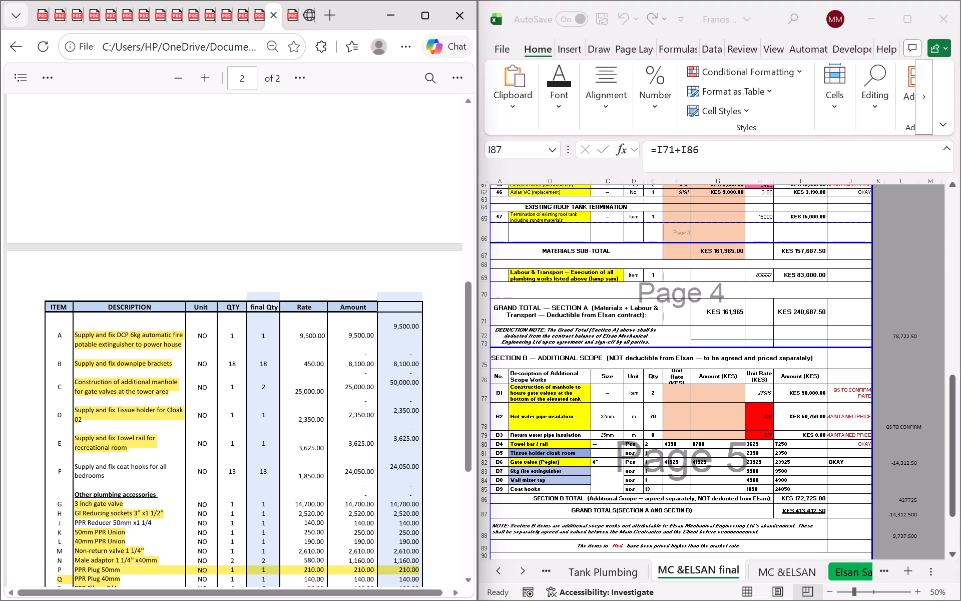
{"action": "left_click_drag", "start_coordinate": [95, 474], "coordinate": [72, 464]}
{"action": "left_click", "coordinate": [104, 376]}
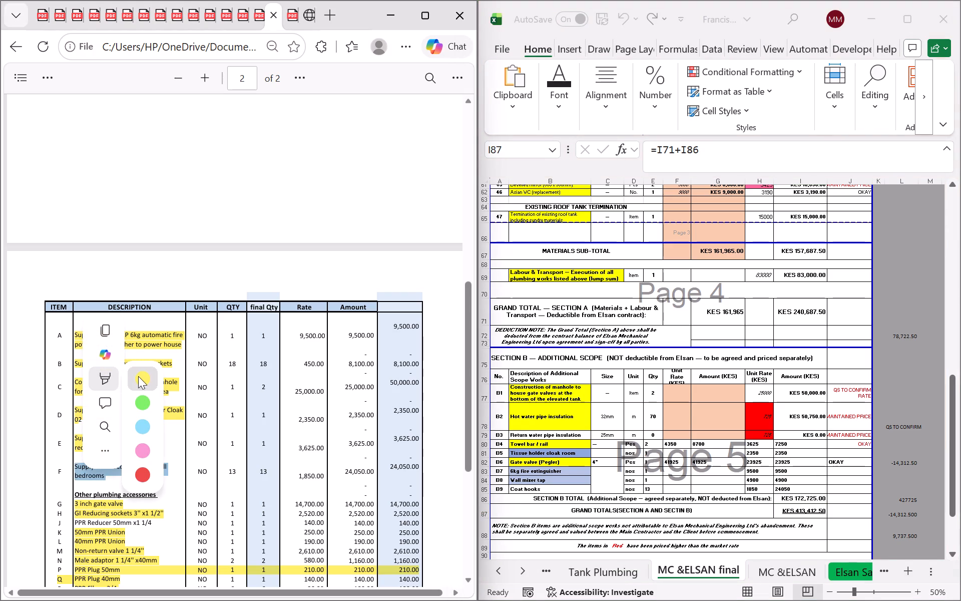
{"action": "left_click", "coordinate": [138, 376]}
Compare the items and final amounts on both PDF pages with the entries in the Excel cost sheet.
{"action": "scroll", "coordinate": [253, 402], "scroll_direction": "down", "scroll_amount": 3}
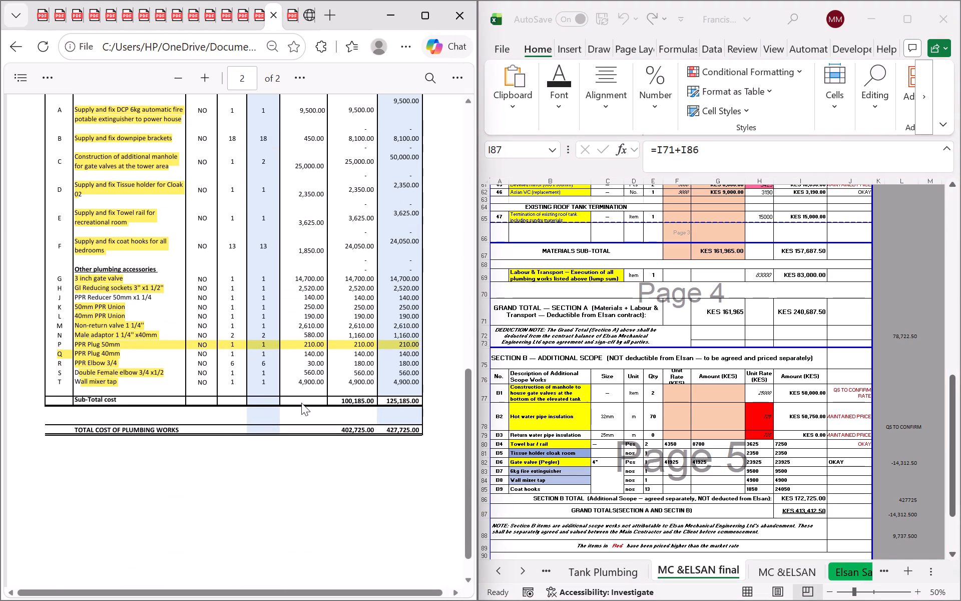
{"action": "scroll", "coordinate": [342, 399], "scroll_direction": "up", "scroll_amount": 3}
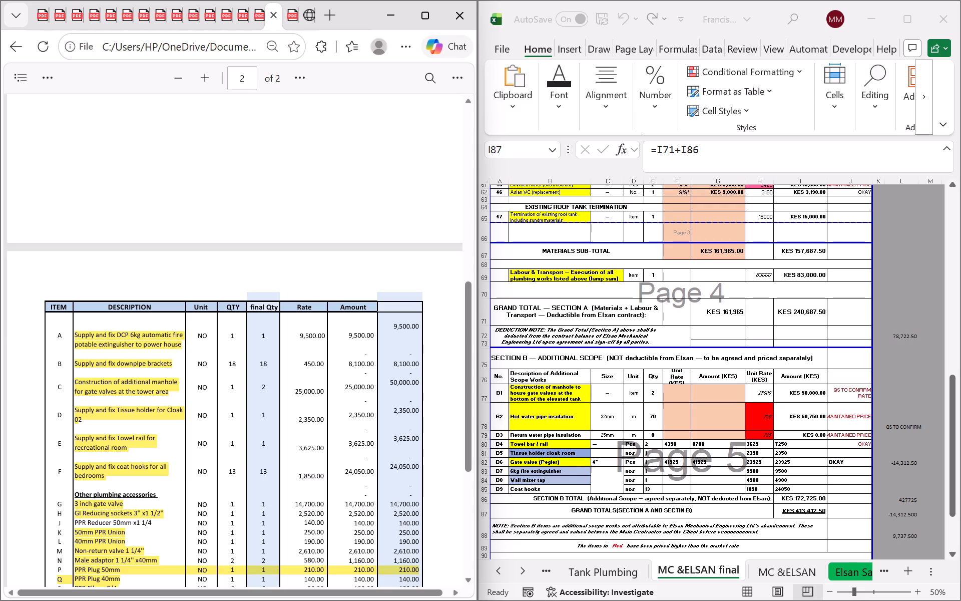
{"action": "scroll", "coordinate": [353, 399], "scroll_direction": "up", "scroll_amount": 8}
{"action": "scroll", "coordinate": [682, 383], "scroll_direction": "up", "scroll_amount": 3}
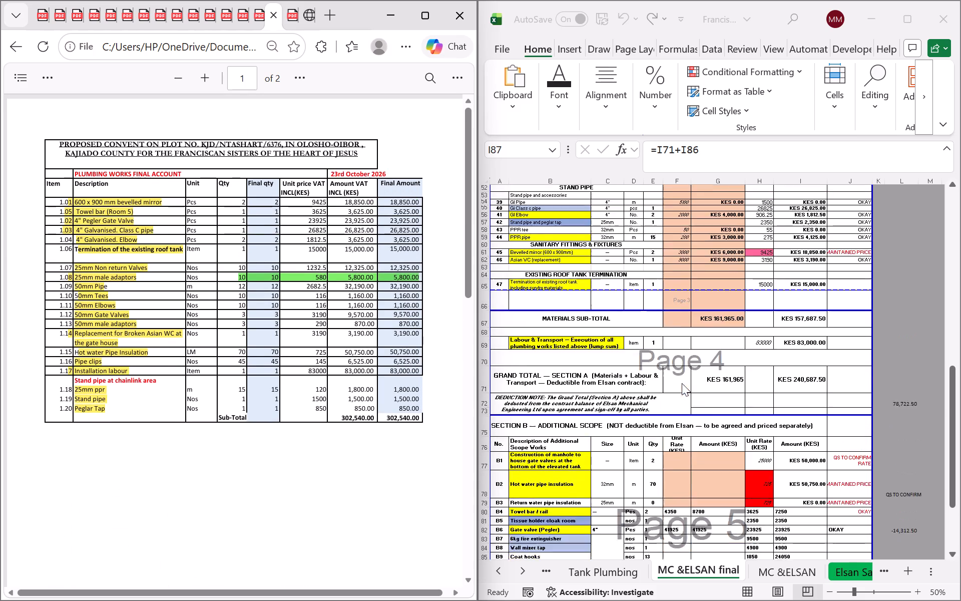
{"action": "scroll", "coordinate": [682, 383], "scroll_direction": "up", "scroll_amount": 18}
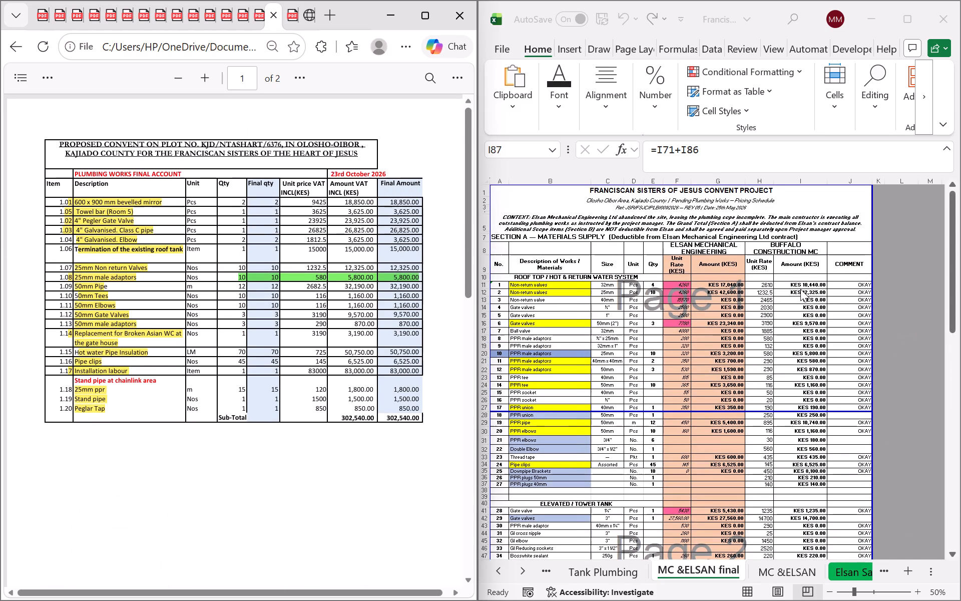
{"action": "scroll", "coordinate": [371, 354], "scroll_direction": "down", "scroll_amount": 10}
{"action": "scroll", "coordinate": [400, 370], "scroll_direction": "up", "scroll_amount": 3}
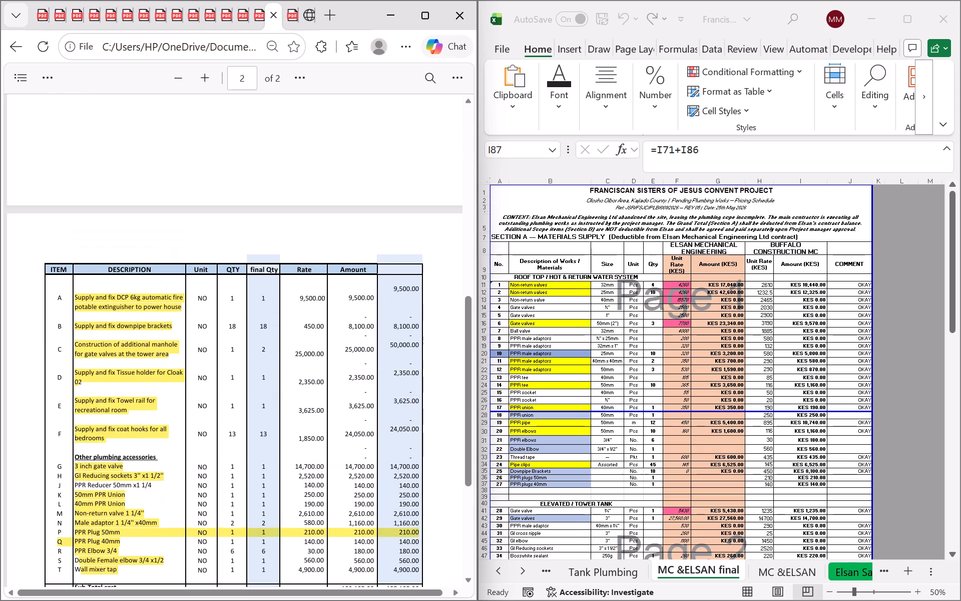
{"action": "scroll", "coordinate": [400, 371], "scroll_direction": "down", "scroll_amount": 2}
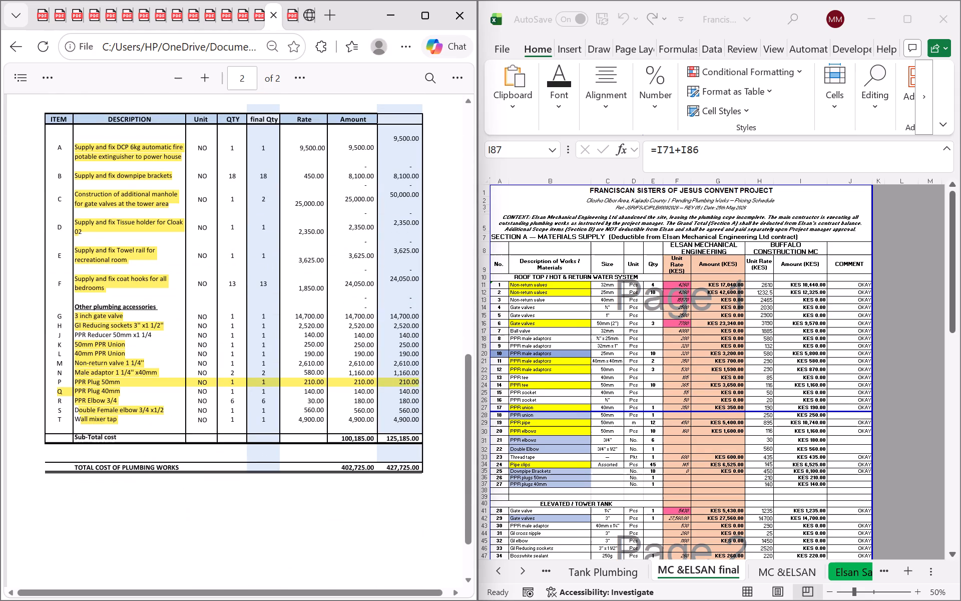
{"action": "left_click", "coordinate": [392, 366]}
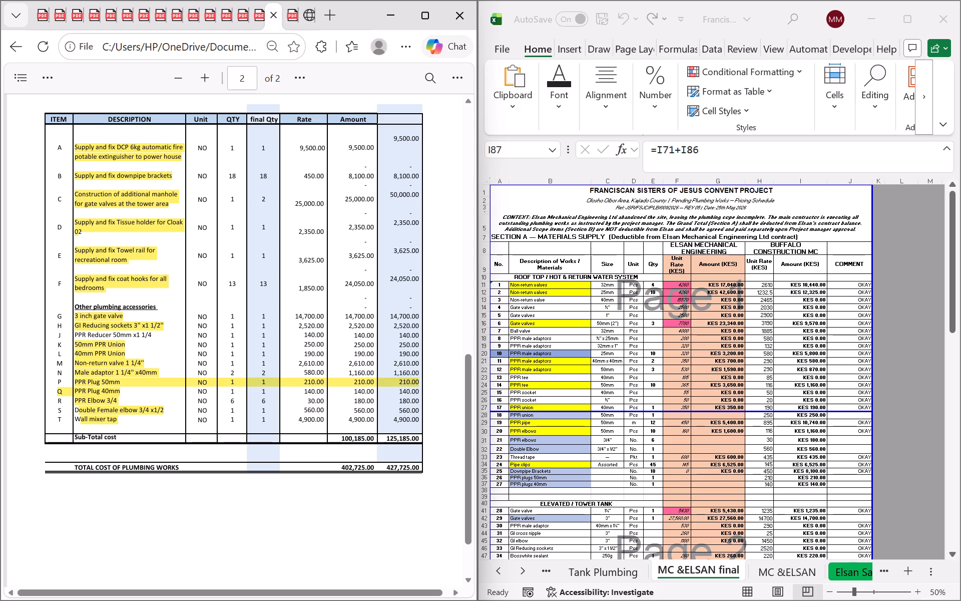
{"action": "scroll", "coordinate": [392, 366], "scroll_direction": "up", "scroll_amount": 8}
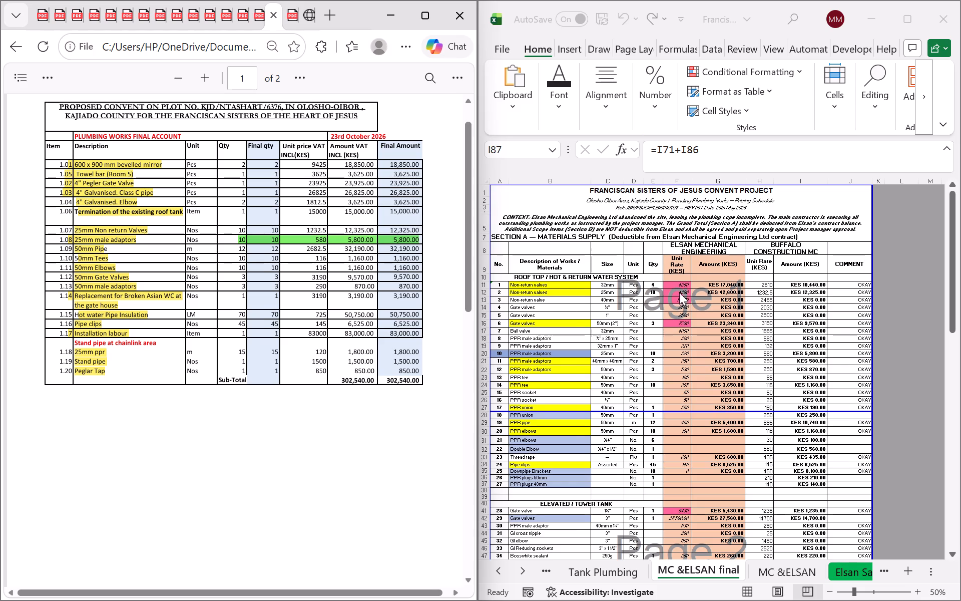
{"action": "left_click", "coordinate": [813, 293]}
{"action": "left_click", "coordinate": [813, 293]}
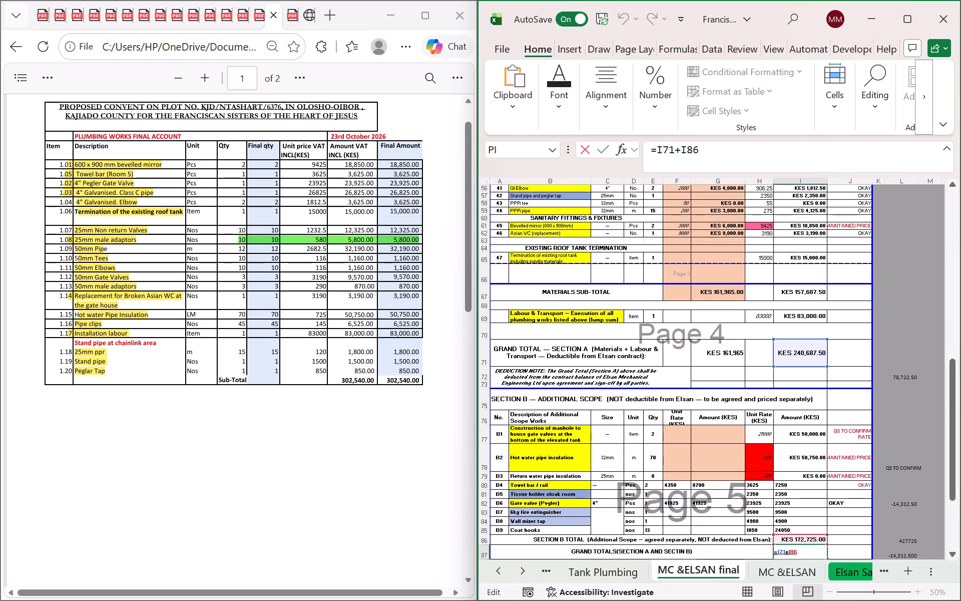
{"action": "scroll", "coordinate": [793, 379], "scroll_direction": "up", "scroll_amount": 9}
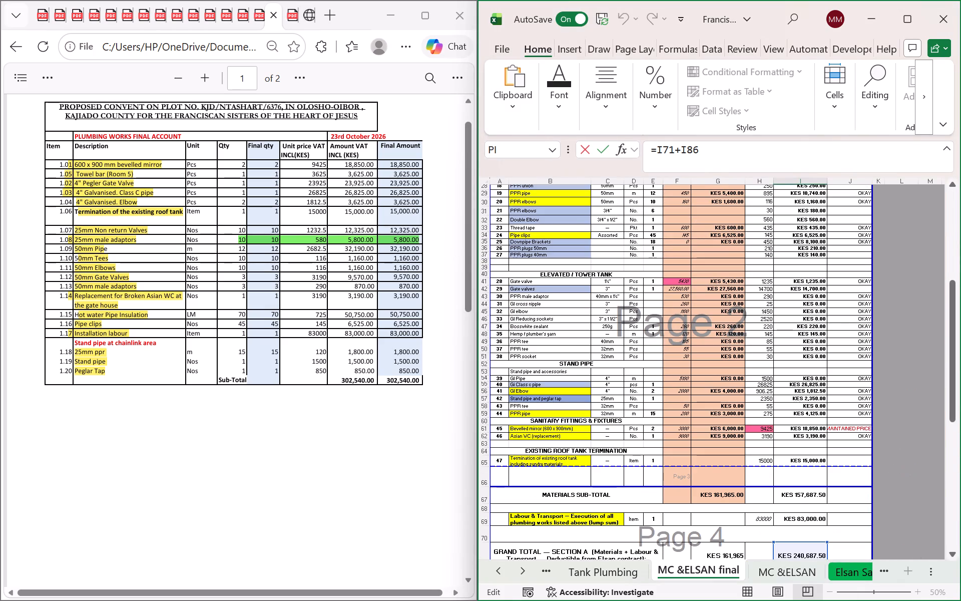
Remove the green highlight from the quantity, rate and amount values of item 1.08, 25mm male adaptors, in the PDF.
{"action": "left_click", "coordinate": [419, 237]}
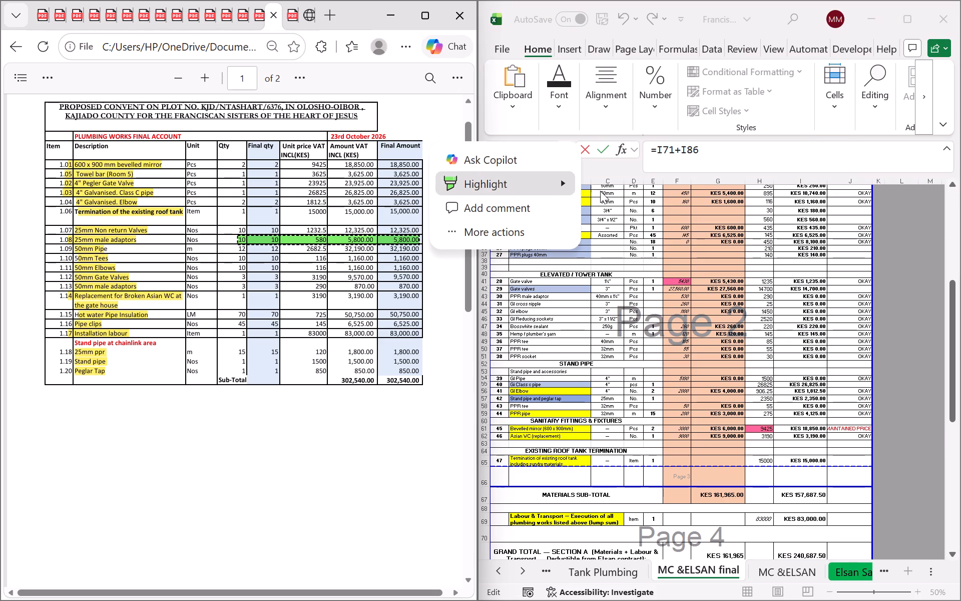
{"action": "left_click", "coordinate": [562, 187]}
{"action": "left_click", "coordinate": [627, 304]}
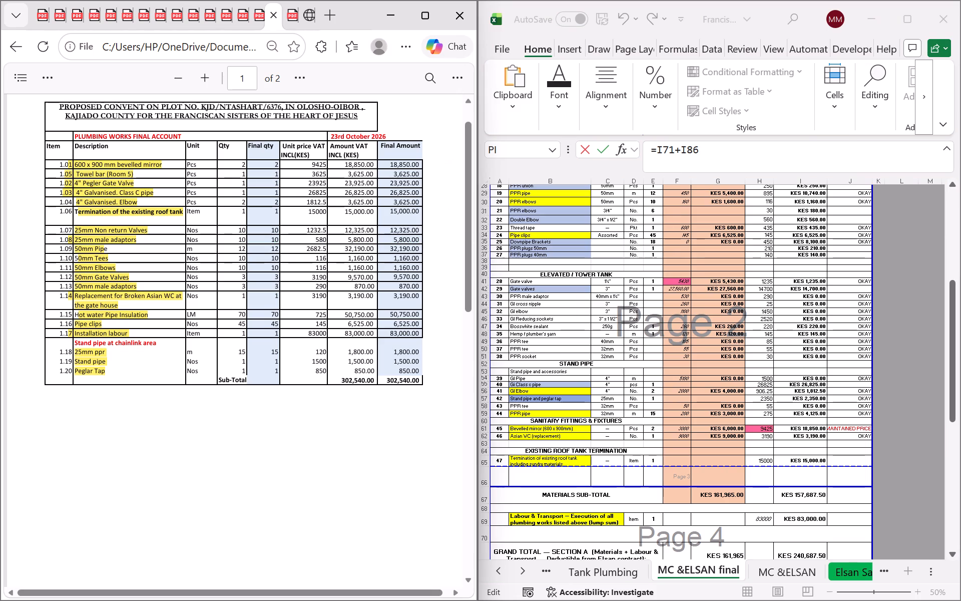
Highlight the final amount 12,325.00 of item 1.07, 25mm Non return Valves, in pink in the PDF.
{"action": "left_click_drag", "start_coordinate": [389, 230], "coordinate": [418, 233]}
{"action": "left_click", "coordinate": [418, 229]}
{"action": "left_click_drag", "start_coordinate": [418, 229], "coordinate": [393, 230]}
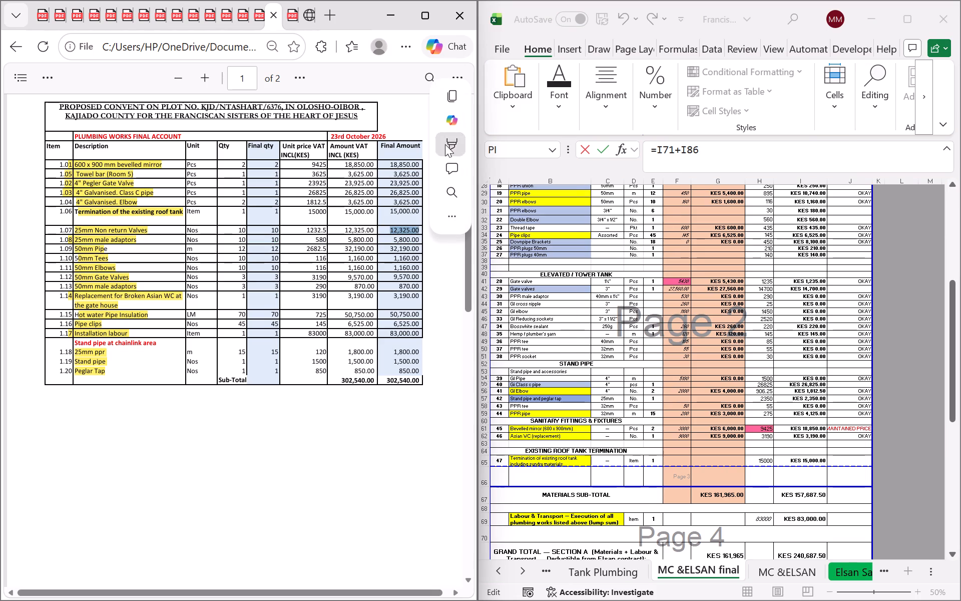
{"action": "left_click", "coordinate": [445, 144]}
{"action": "left_click", "coordinate": [488, 193]}
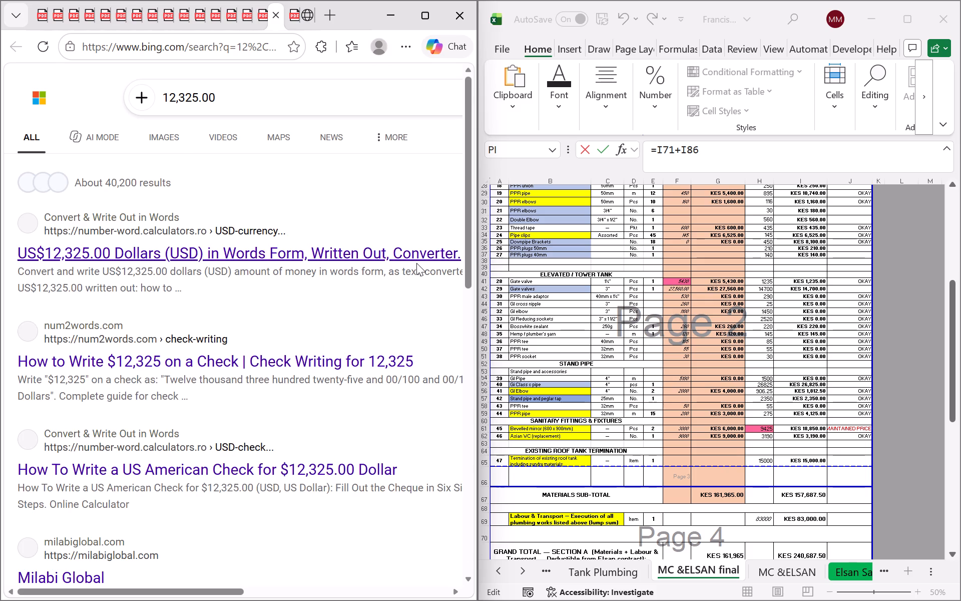
{"action": "left_click", "coordinate": [295, 14]}
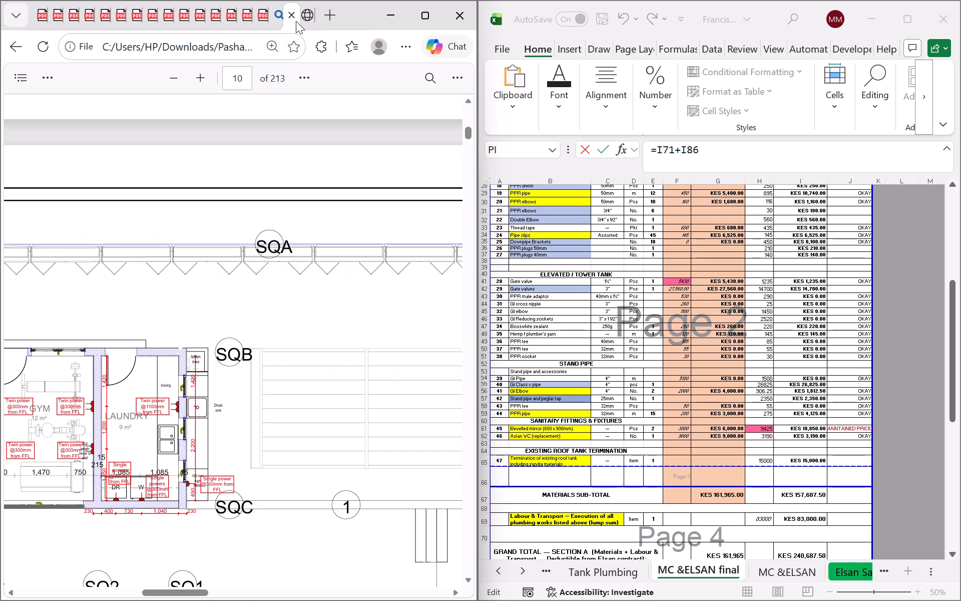
{"action": "left_click", "coordinate": [262, 19]}
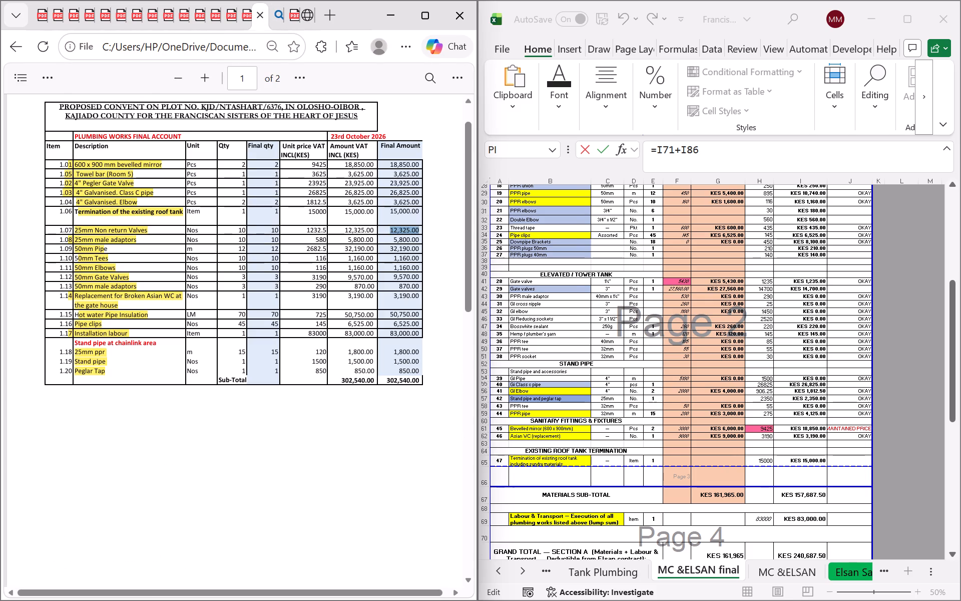
{"action": "right_click", "coordinate": [398, 229]}
{"action": "right_click", "coordinate": [400, 232]}
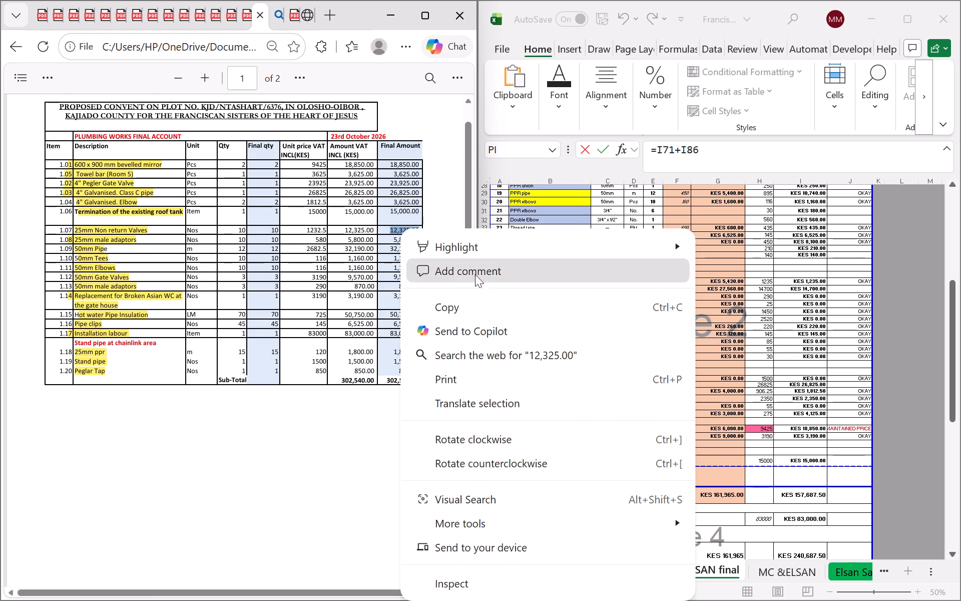
{"action": "left_click", "coordinate": [738, 317]}
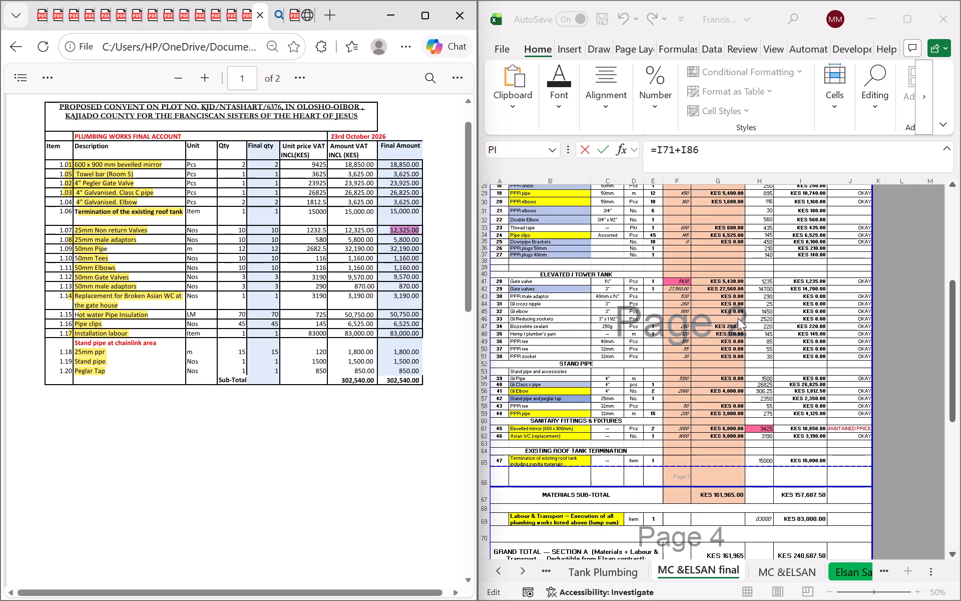
In the Excel cost sheet, set the quantity of item 1, the 32mm non-return valves, to 1.
{"action": "left_click", "coordinate": [407, 243]}
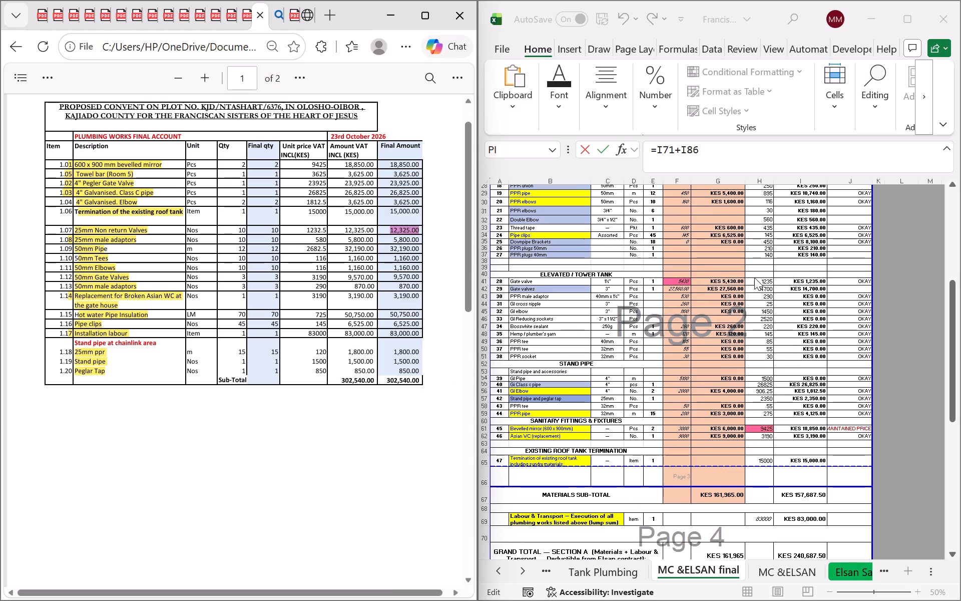
{"action": "scroll", "coordinate": [786, 294], "scroll_direction": "up", "scroll_amount": 11}
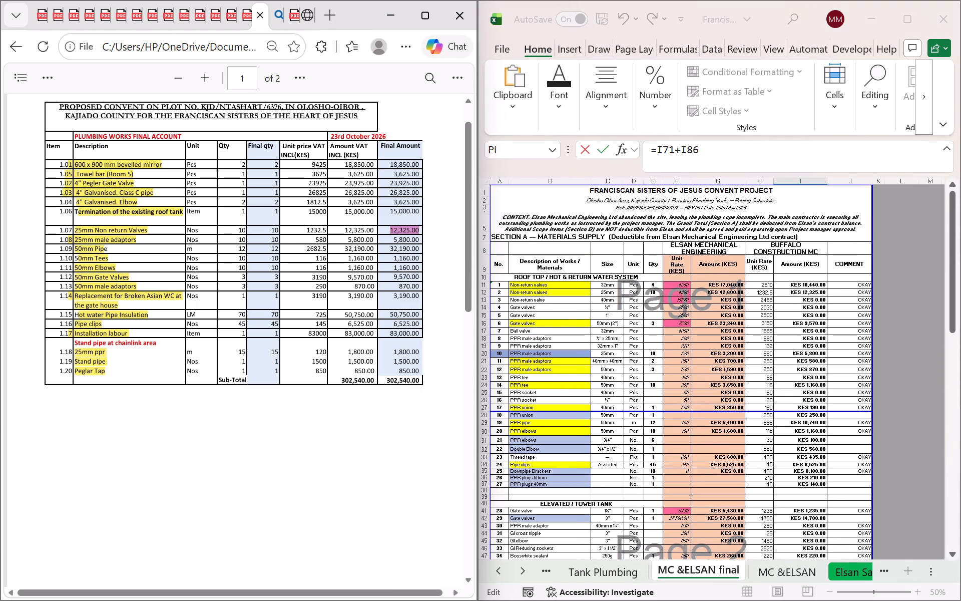
{"action": "left_click", "coordinate": [803, 291]}
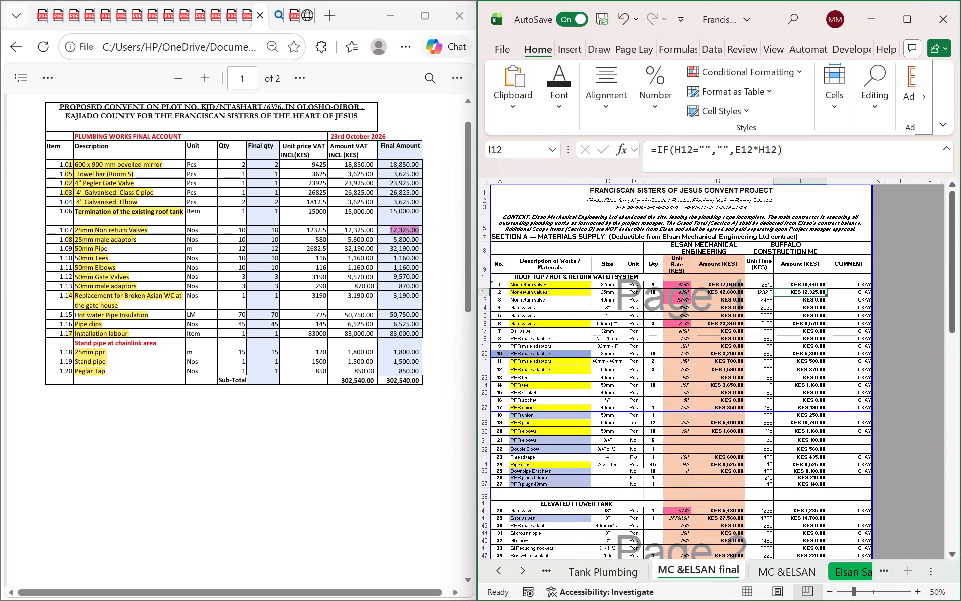
{"action": "scroll", "coordinate": [412, 273], "scroll_direction": "down", "scroll_amount": 8}
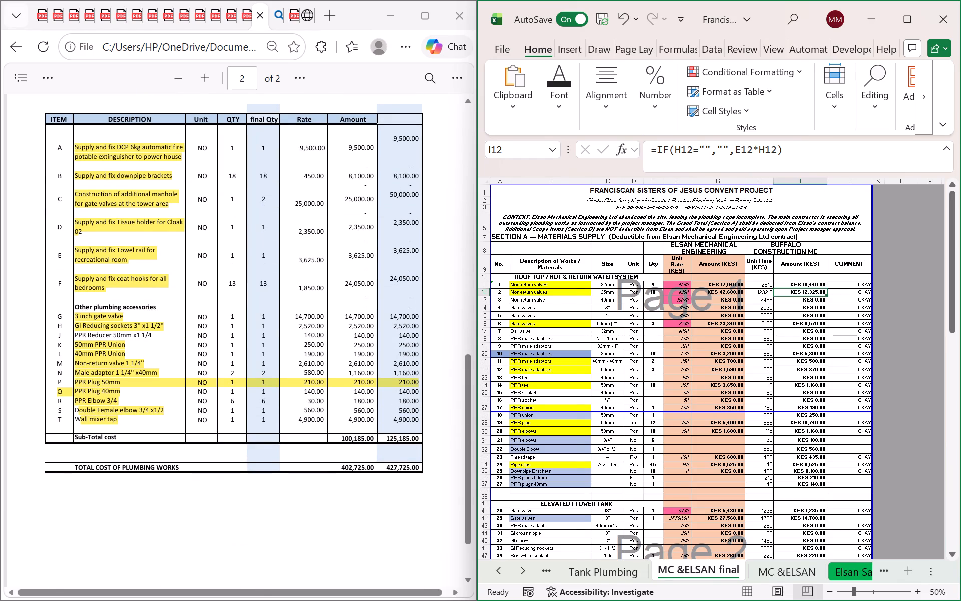
{"action": "left_click", "coordinate": [651, 284]}
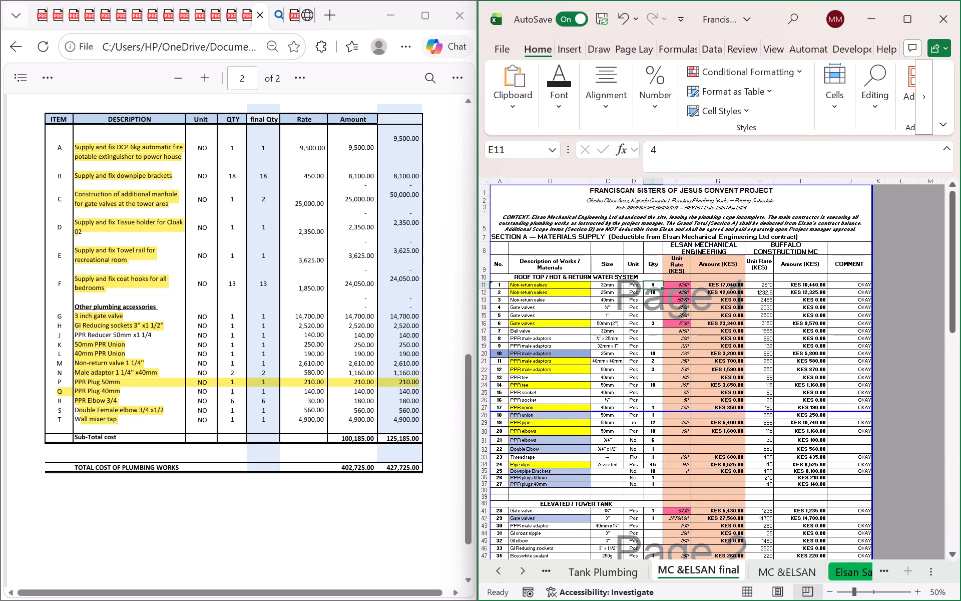
{"action": "key", "text": "1"}
{"action": "left_click", "coordinate": [667, 330]}
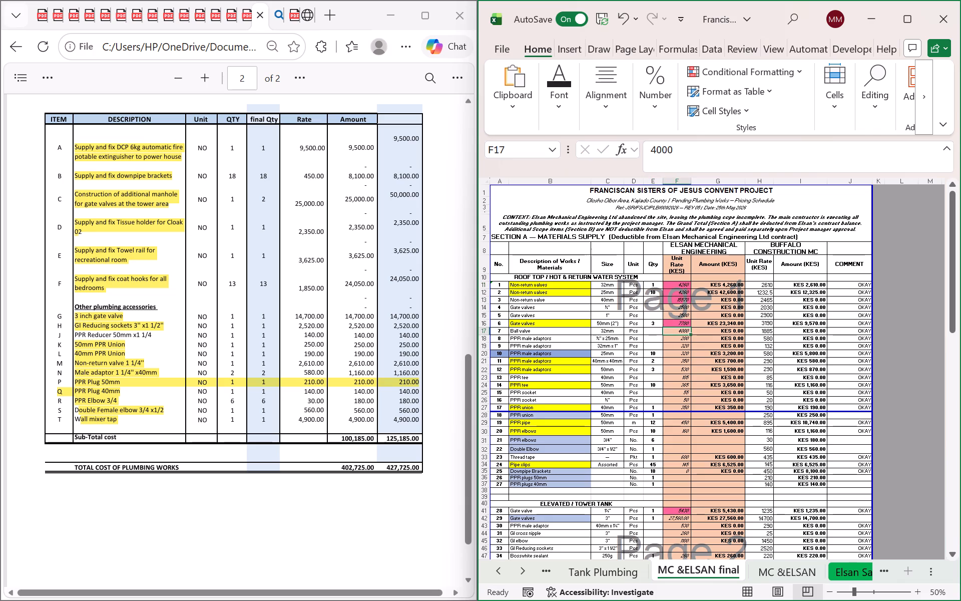
In the PDF in Edge, highlight the final amount 2,610.00 of item M, Non-return valve 1 1/4", in blue.
{"action": "left_click", "coordinate": [404, 369]}
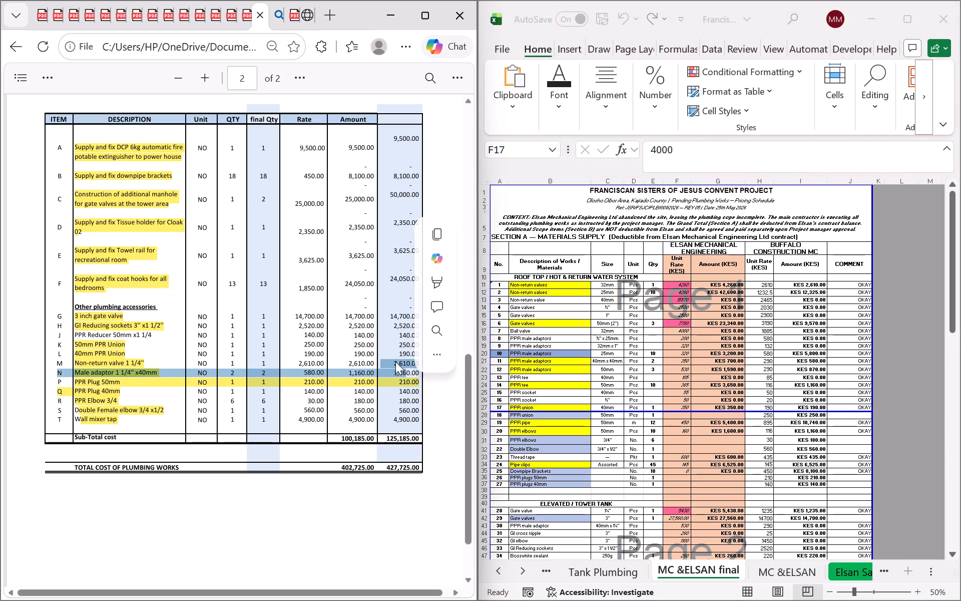
{"action": "left_click", "coordinate": [394, 361]}
{"action": "left_click_drag", "start_coordinate": [392, 362], "coordinate": [420, 363]}
{"action": "left_click", "coordinate": [418, 362]}
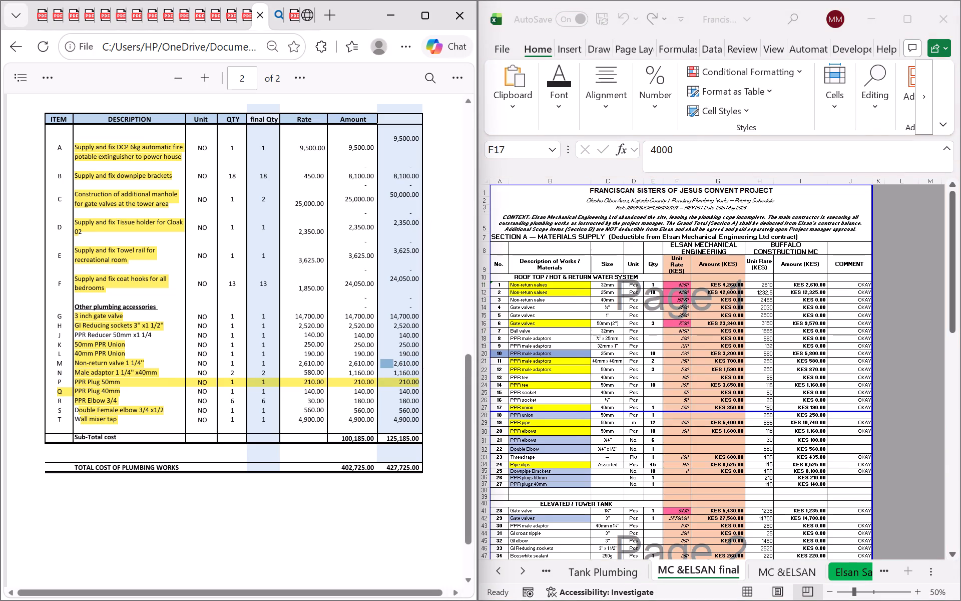
{"action": "left_click_drag", "start_coordinate": [418, 362], "coordinate": [403, 361]}
{"action": "left_click", "coordinate": [445, 274]}
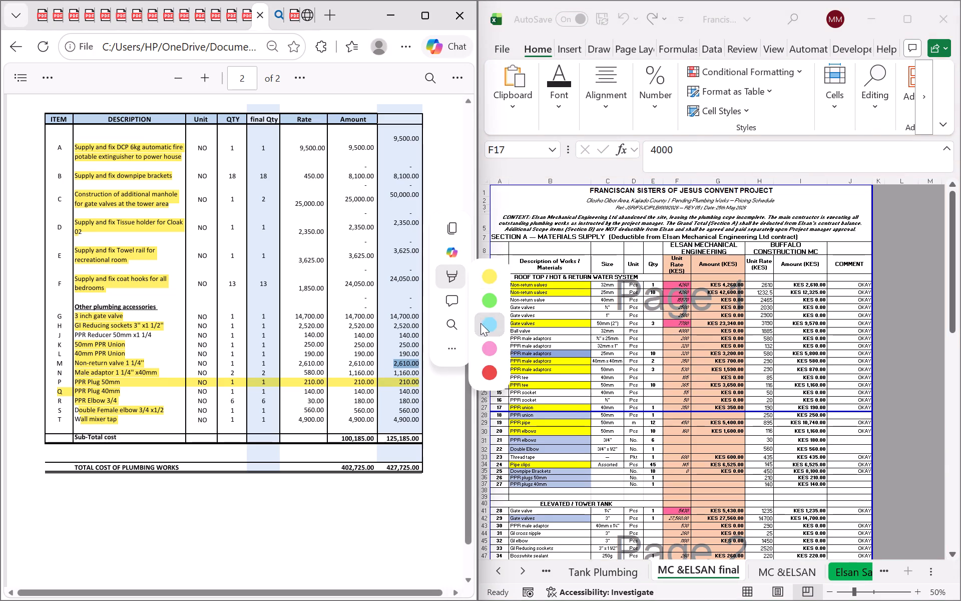
{"action": "left_click", "coordinate": [480, 323]}
{"action": "left_click", "coordinate": [413, 388]}
{"action": "left_click", "coordinate": [404, 325]}
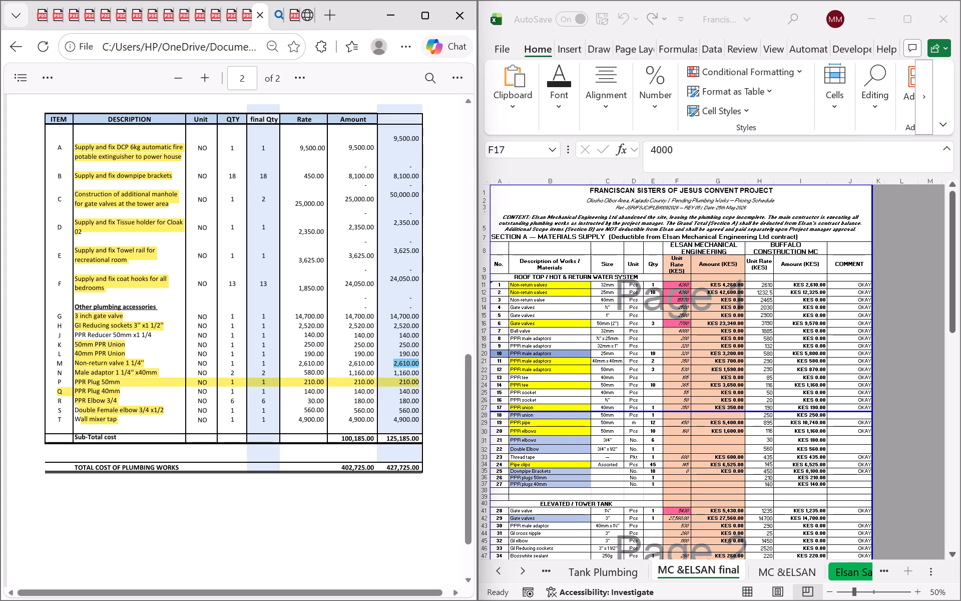
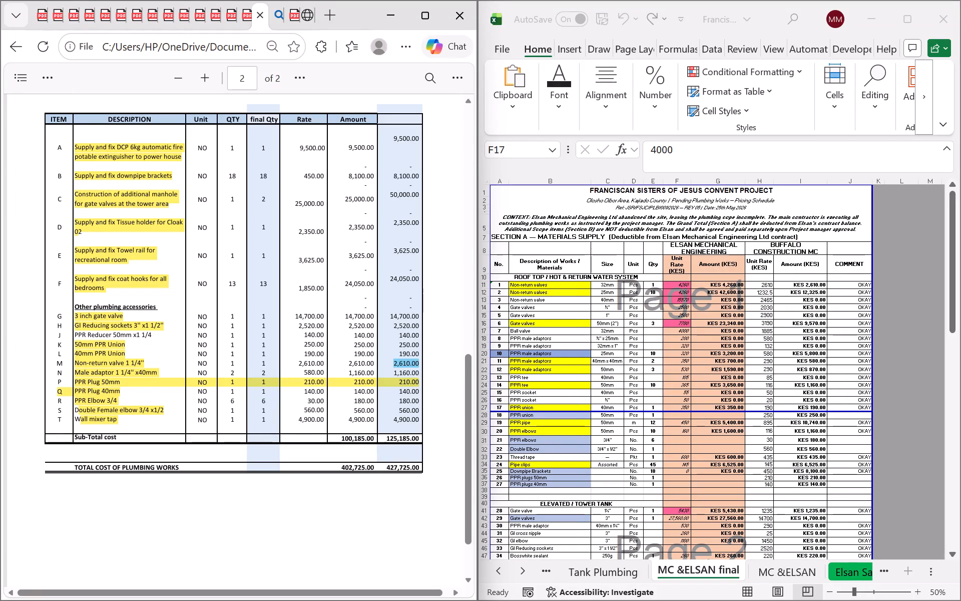
Check item B7, 6kg fire extinguisher, in the Excel sheet and highlight item A's final amount 9,500.00 in blue in the PDF.
{"action": "scroll", "coordinate": [804, 377], "scroll_direction": "down", "scroll_amount": 16}
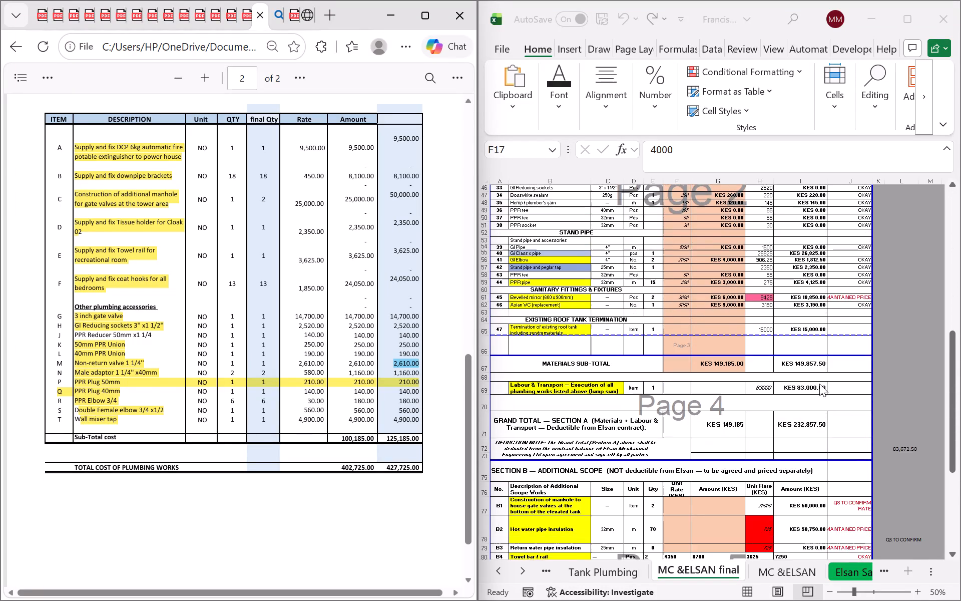
{"action": "scroll", "coordinate": [819, 384], "scroll_direction": "down", "scroll_amount": 4}
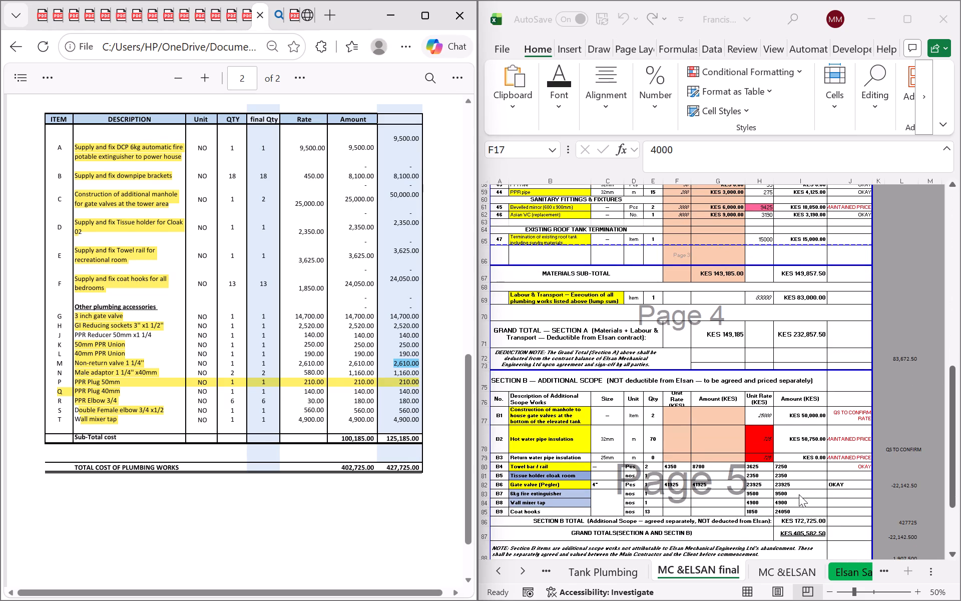
{"action": "double_click", "coordinate": [799, 494]}
{"action": "scroll", "coordinate": [793, 264], "scroll_direction": "down", "scroll_amount": 4}
{"action": "scroll", "coordinate": [793, 264], "scroll_direction": "up", "scroll_amount": 1}
{"action": "scroll", "coordinate": [793, 264], "scroll_direction": "down", "scroll_amount": 8}
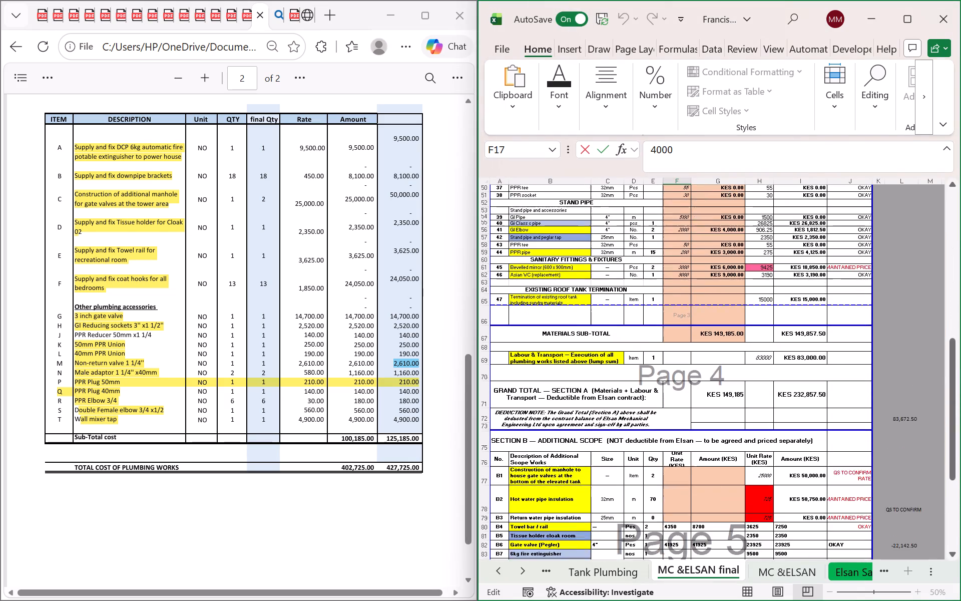
{"action": "scroll", "coordinate": [806, 415], "scroll_direction": "down", "scroll_amount": 4}
{"action": "left_click", "coordinate": [798, 460]}
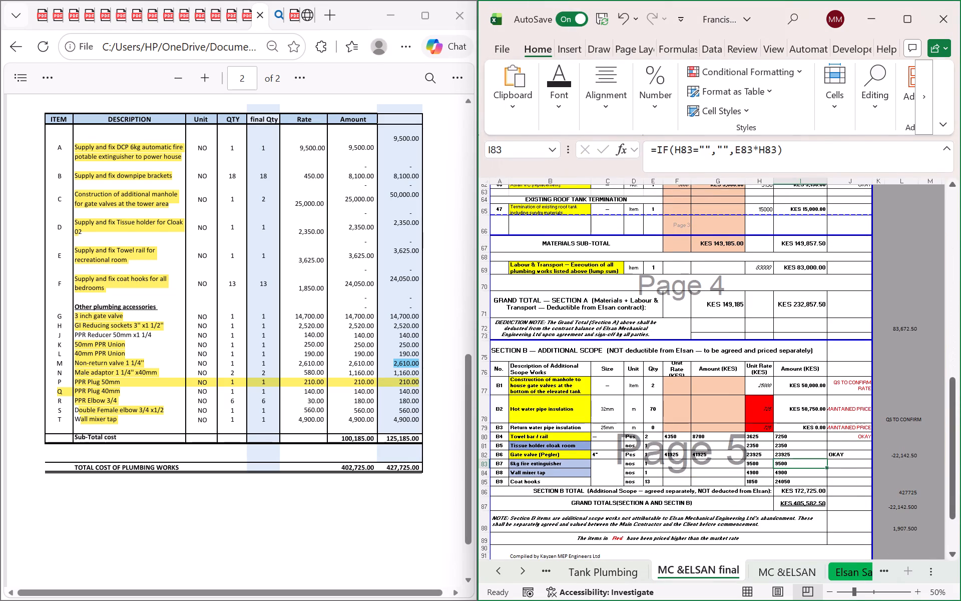
{"action": "left_click_drag", "start_coordinate": [395, 137], "coordinate": [430, 131]}
{"action": "left_click", "coordinate": [430, 131]}
{"action": "left_click_drag", "start_coordinate": [419, 137], "coordinate": [392, 137]}
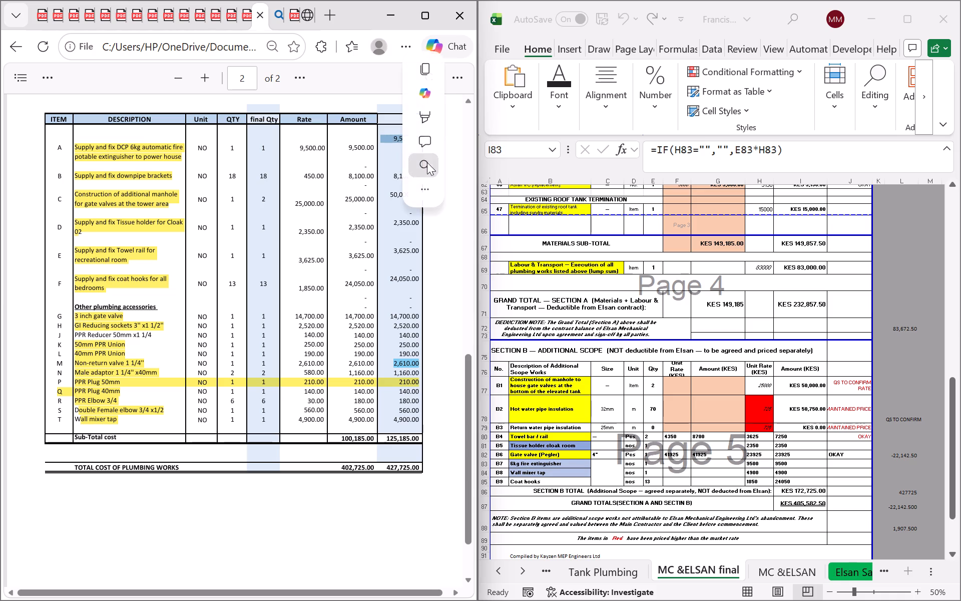
{"action": "left_click", "coordinate": [420, 119]}
{"action": "left_click", "coordinate": [462, 161]}
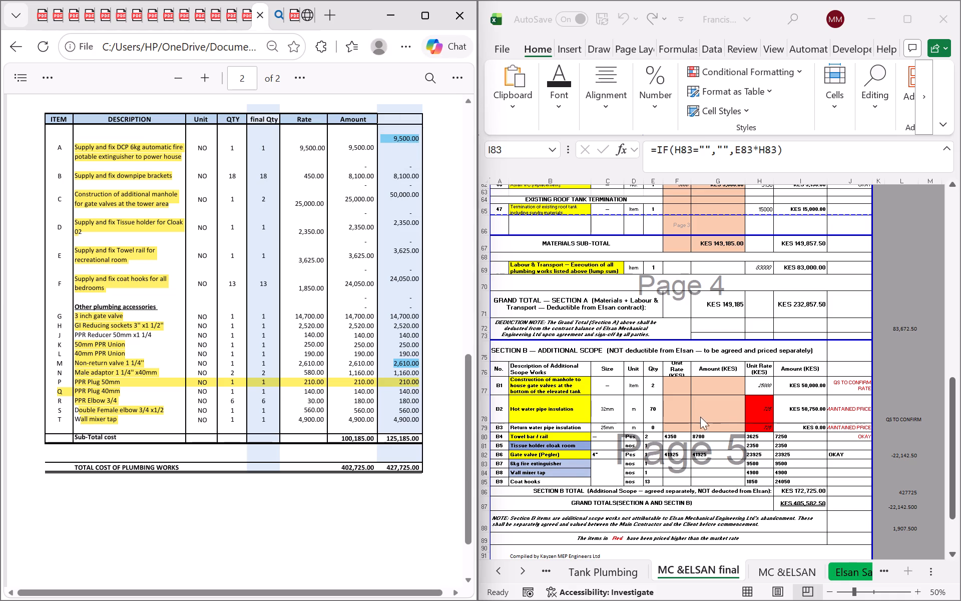
Check the Downpipe Brackets amount in the Excel sheet and highlight item B's final amount 8,100.00 in blue in the PDF.
{"action": "left_click", "coordinate": [785, 453]}
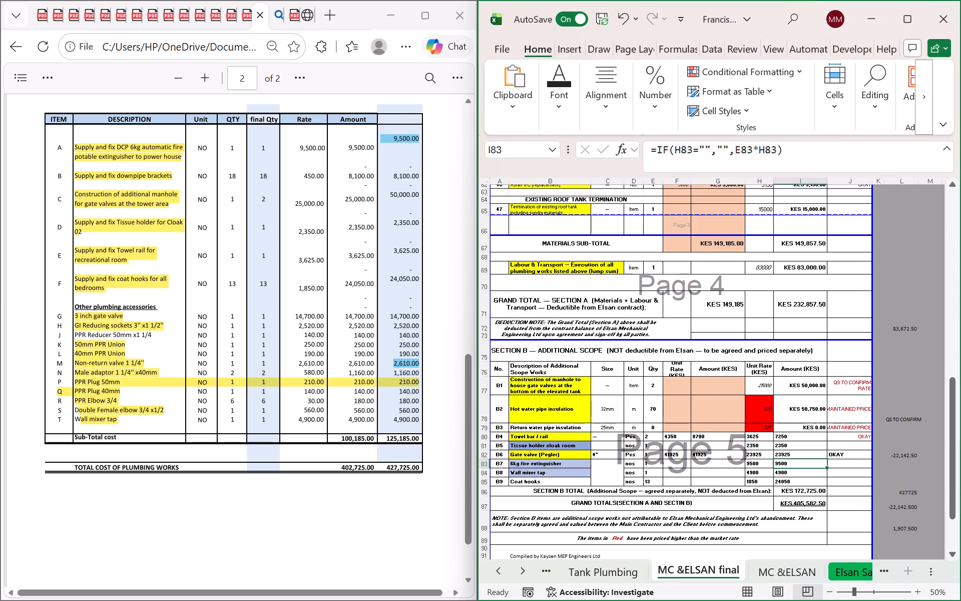
{"action": "scroll", "coordinate": [755, 393], "scroll_direction": "up", "scroll_amount": 7}
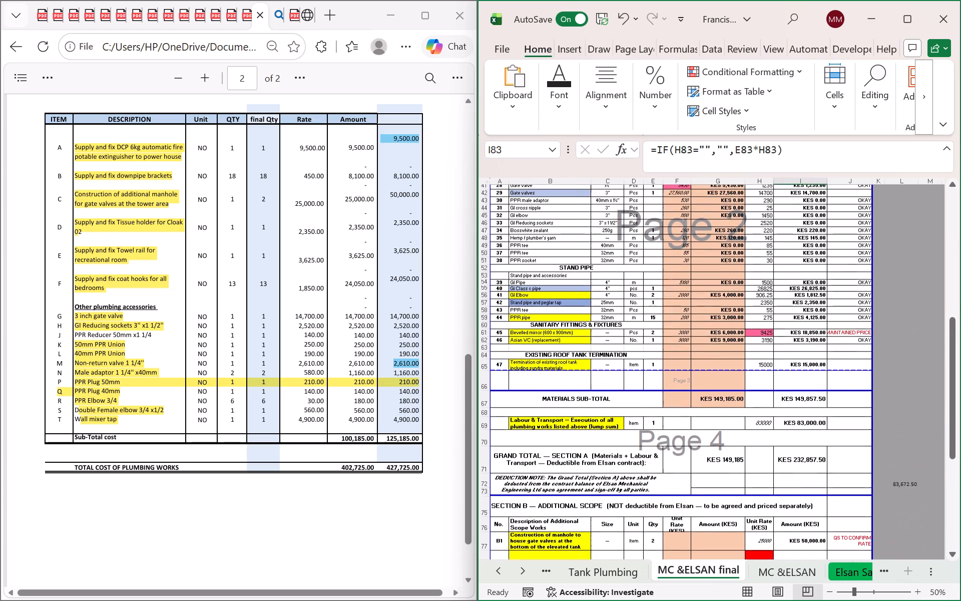
{"action": "scroll", "coordinate": [755, 372], "scroll_direction": "up", "scroll_amount": 4}
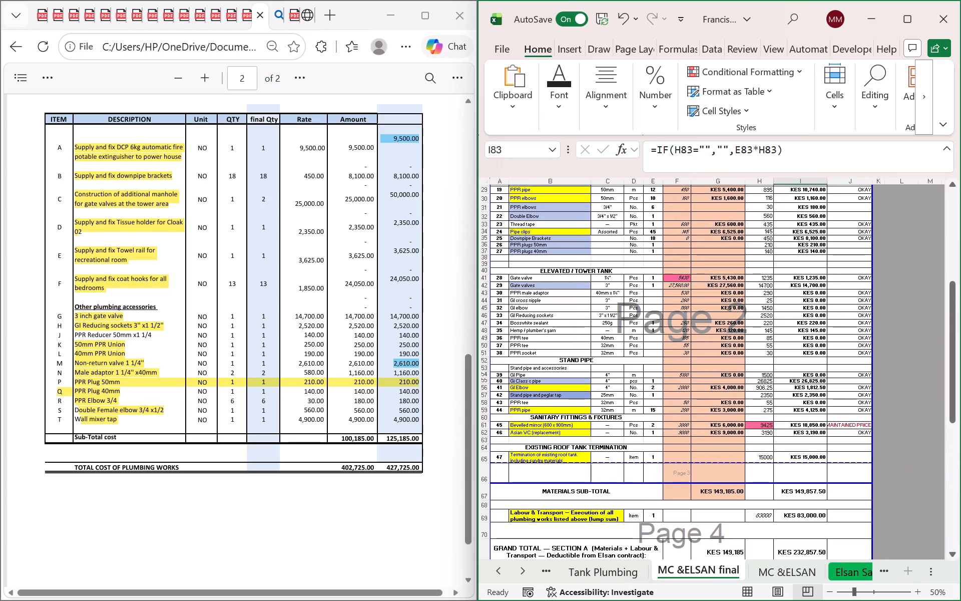
{"action": "left_click", "coordinate": [801, 236]}
{"action": "left_click", "coordinate": [393, 180]}
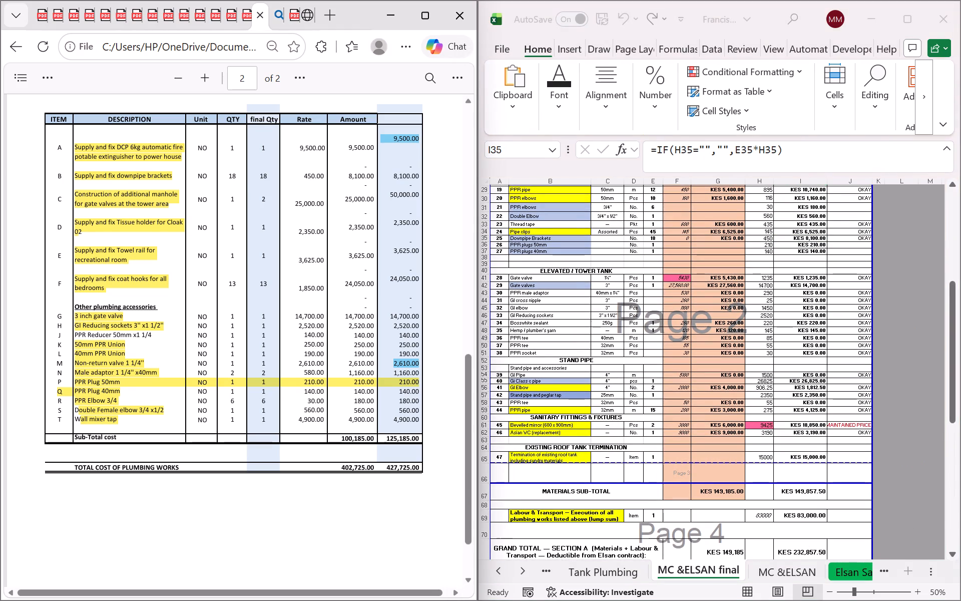
{"action": "left_click_drag", "start_coordinate": [389, 176], "coordinate": [422, 175]}
{"action": "left_click", "coordinate": [419, 172]}
{"action": "left_click_drag", "start_coordinate": [418, 173], "coordinate": [384, 178]}
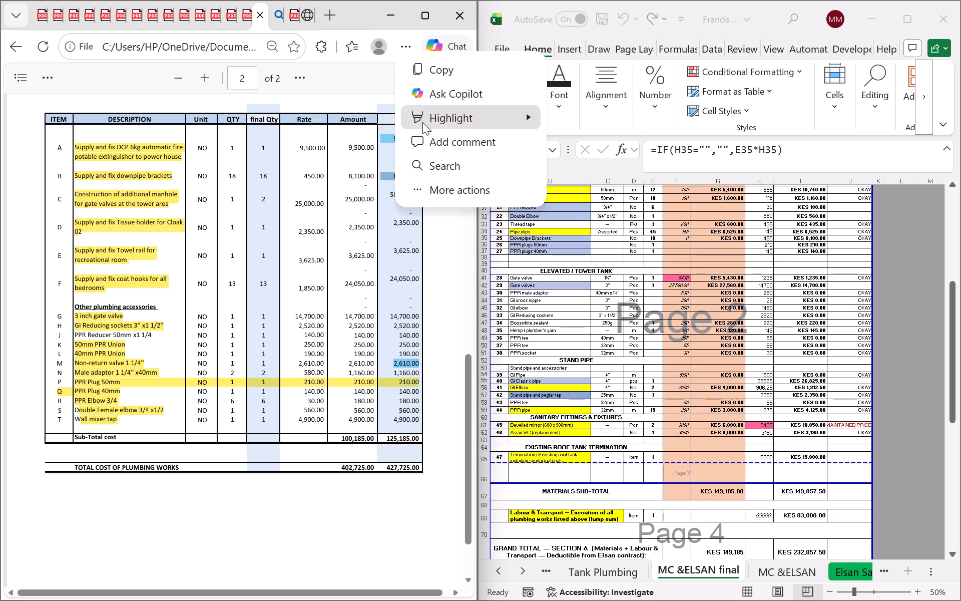
{"action": "left_click", "coordinate": [596, 171]}
{"action": "left_click", "coordinate": [359, 280]}
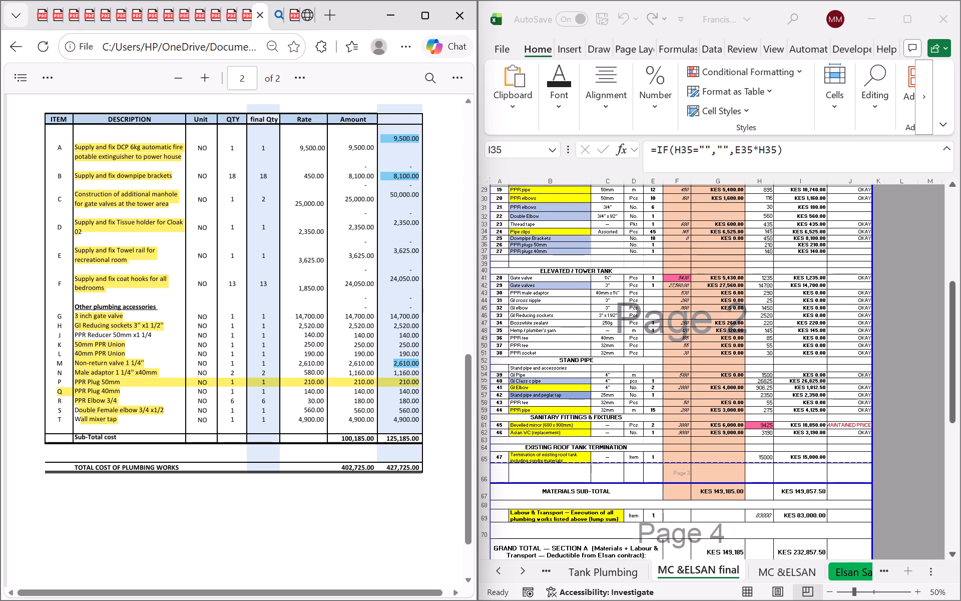
Check manhole item B1 in the Excel sheet and highlight the final amount 50,000.00 of item C, additional manhole, in blue in the PDF.
{"action": "scroll", "coordinate": [697, 320], "scroll_direction": "down", "scroll_amount": 4}
{"action": "scroll", "coordinate": [805, 366], "scroll_direction": "down", "scroll_amount": 3}
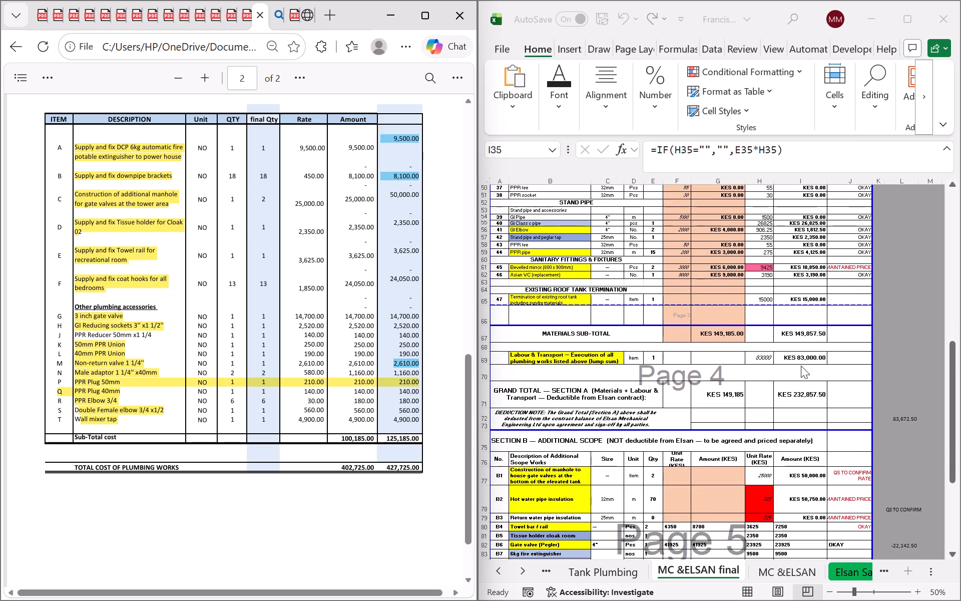
{"action": "left_click", "coordinate": [412, 193]}
{"action": "left_click_drag", "start_coordinate": [417, 193], "coordinate": [389, 195]}
{"action": "left_click", "coordinate": [423, 117]}
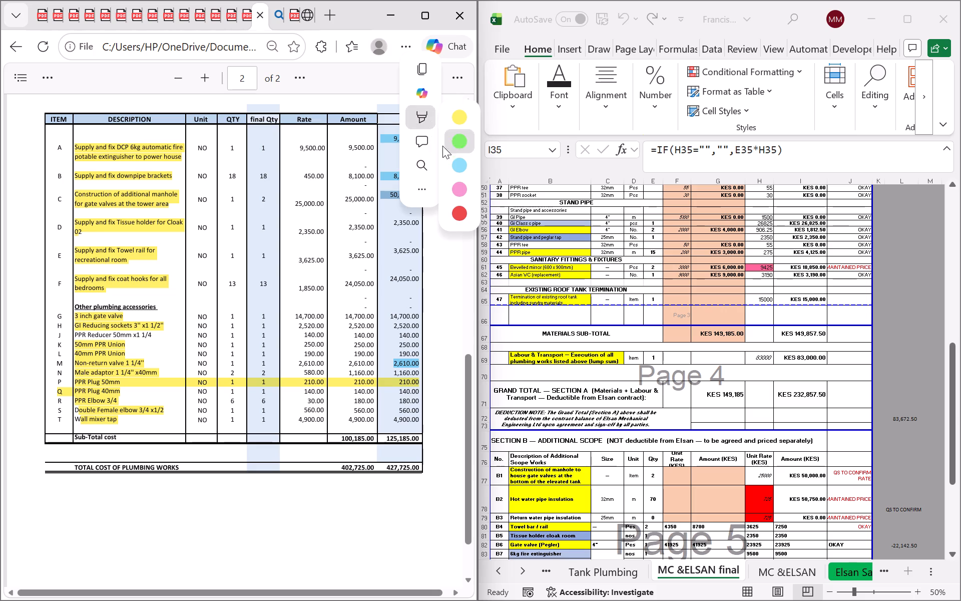
{"action": "left_click", "coordinate": [454, 163]}
{"action": "left_click", "coordinate": [396, 256]}
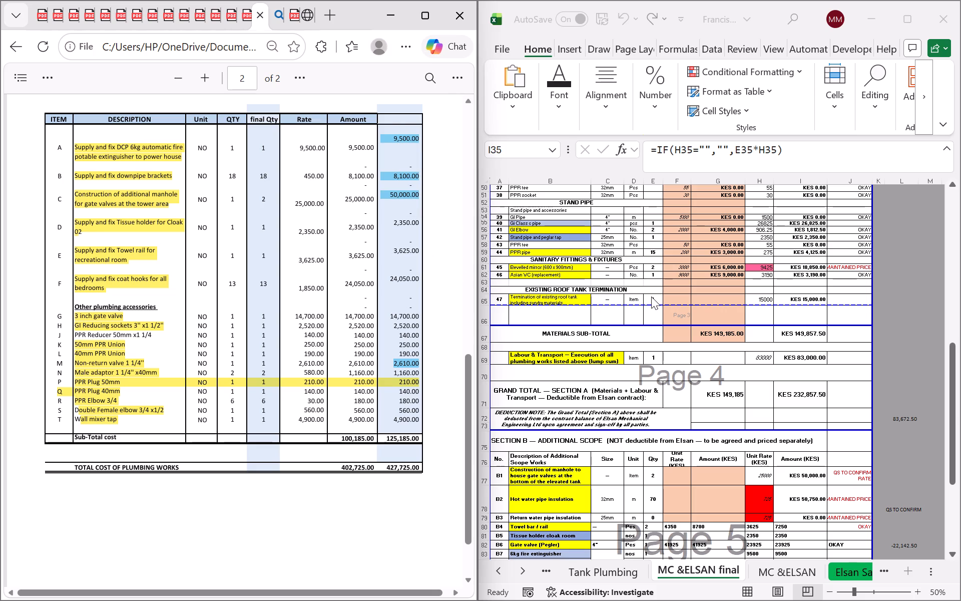
Check item B5, Tissue holder cloak room, in the Excel sheet and highlight item D's final amount 2,350.00 in blue in the PDF.
{"action": "scroll", "coordinate": [651, 296], "scroll_direction": "down", "scroll_amount": 2}
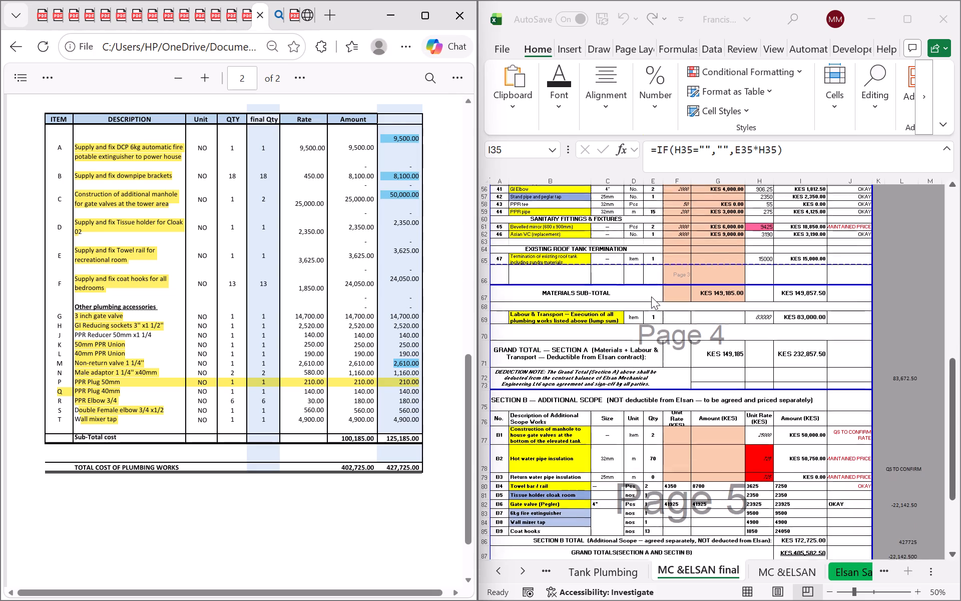
{"action": "scroll", "coordinate": [651, 296], "scroll_direction": "down", "scroll_amount": 1}
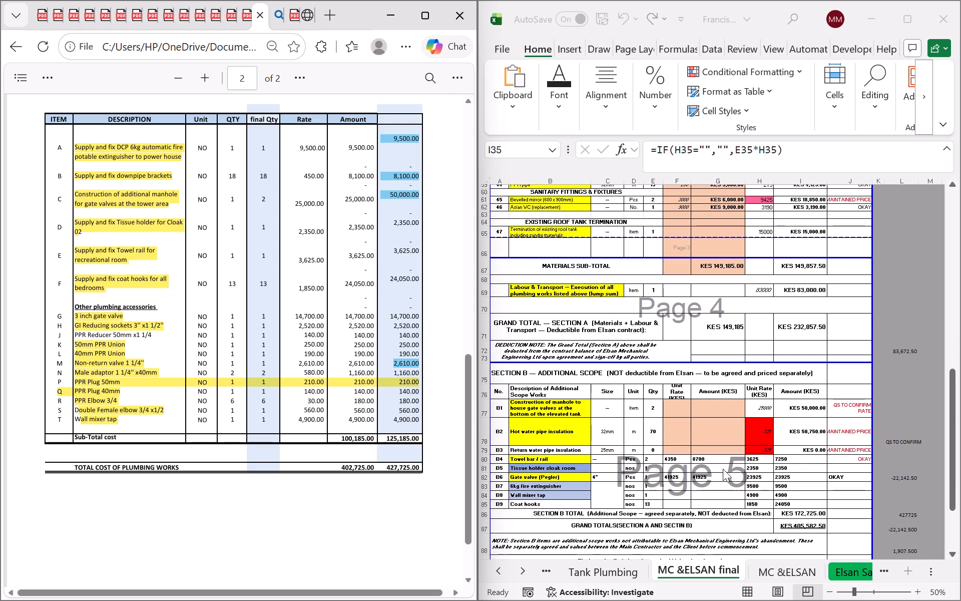
{"action": "left_click", "coordinate": [785, 469]}
{"action": "left_click", "coordinate": [788, 469]}
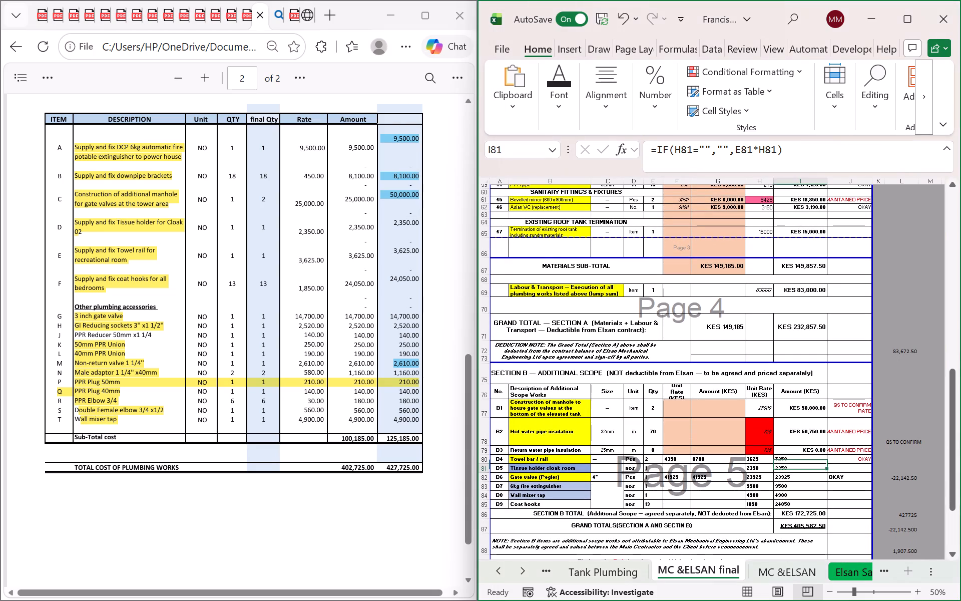
{"action": "left_click", "coordinate": [405, 222]}
{"action": "left_click_drag", "start_coordinate": [390, 221], "coordinate": [424, 223]}
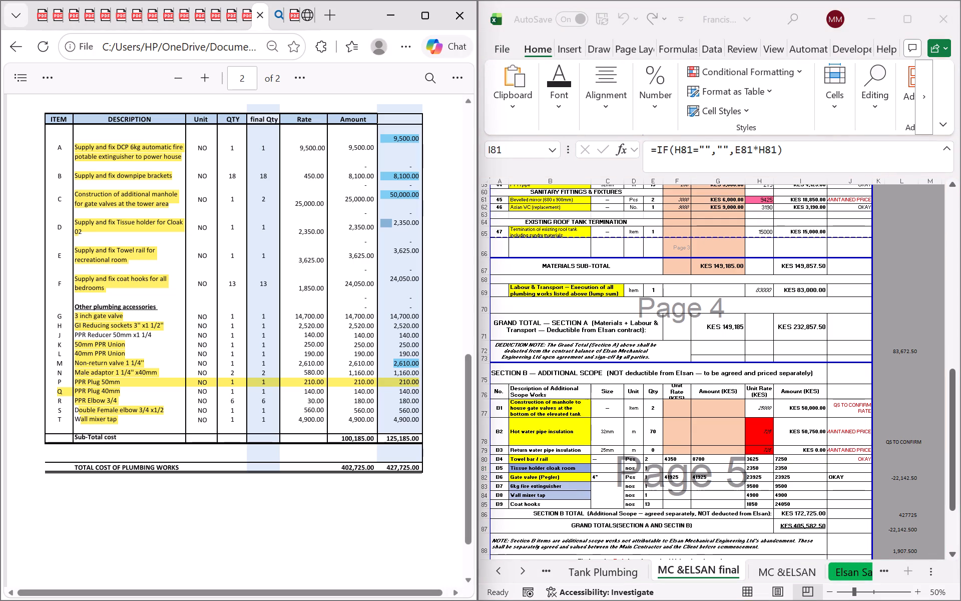
{"action": "left_click_drag", "start_coordinate": [424, 223], "coordinate": [424, 223]}
{"action": "left_click", "coordinate": [449, 141]}
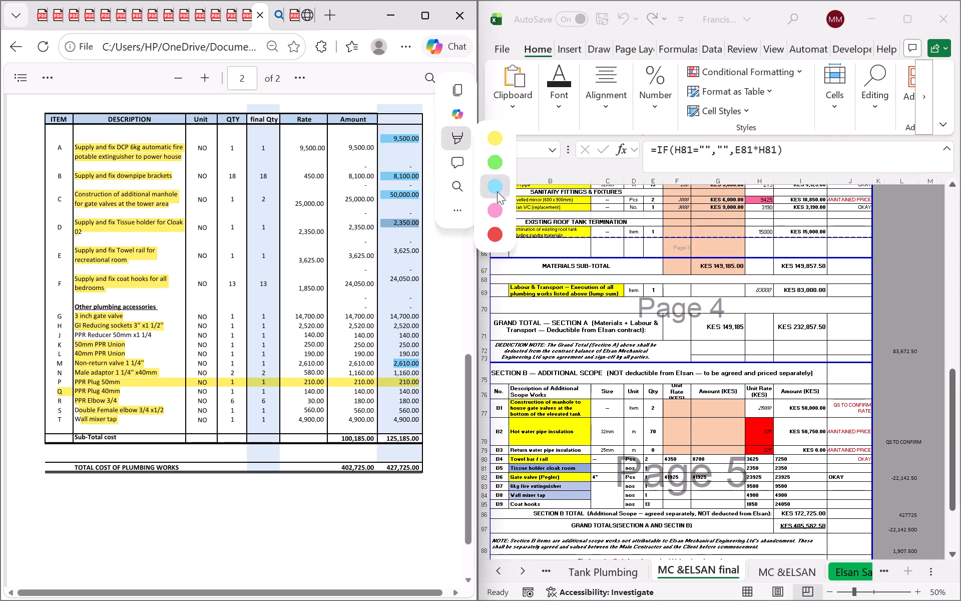
{"action": "left_click", "coordinate": [497, 191]}
{"action": "left_click", "coordinate": [434, 302]}
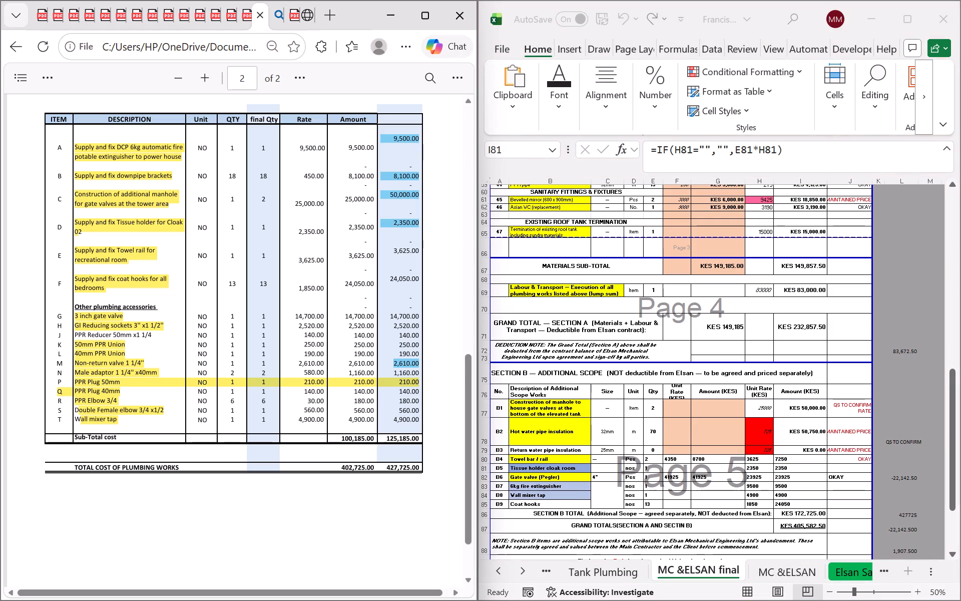
In the Excel cost sheet, check the amount of item B4, Towel bar / rail, against item E, towel rail, in the PDF.
{"action": "scroll", "coordinate": [702, 473], "scroll_direction": "down", "scroll_amount": 1}
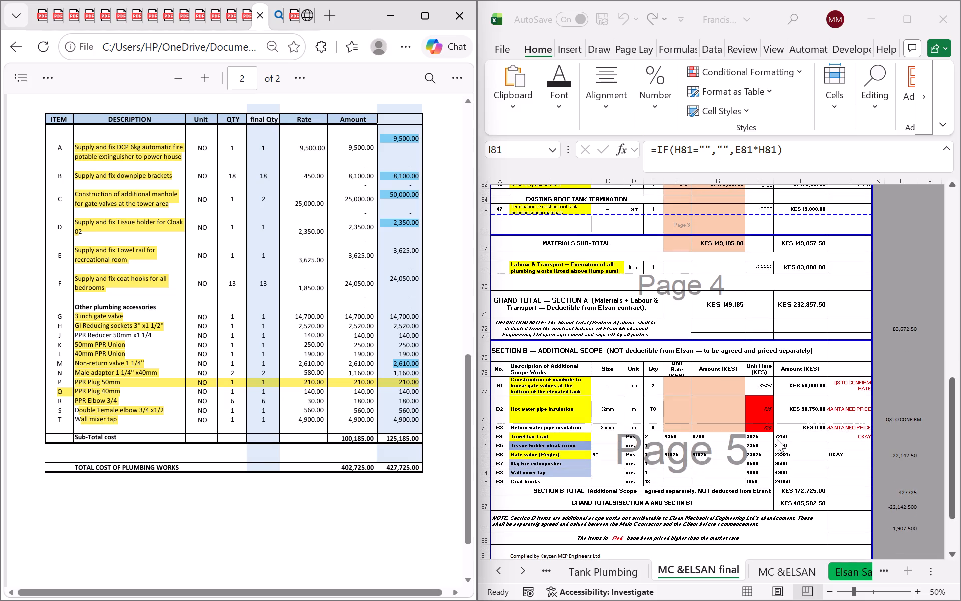
{"action": "left_click", "coordinate": [781, 437]}
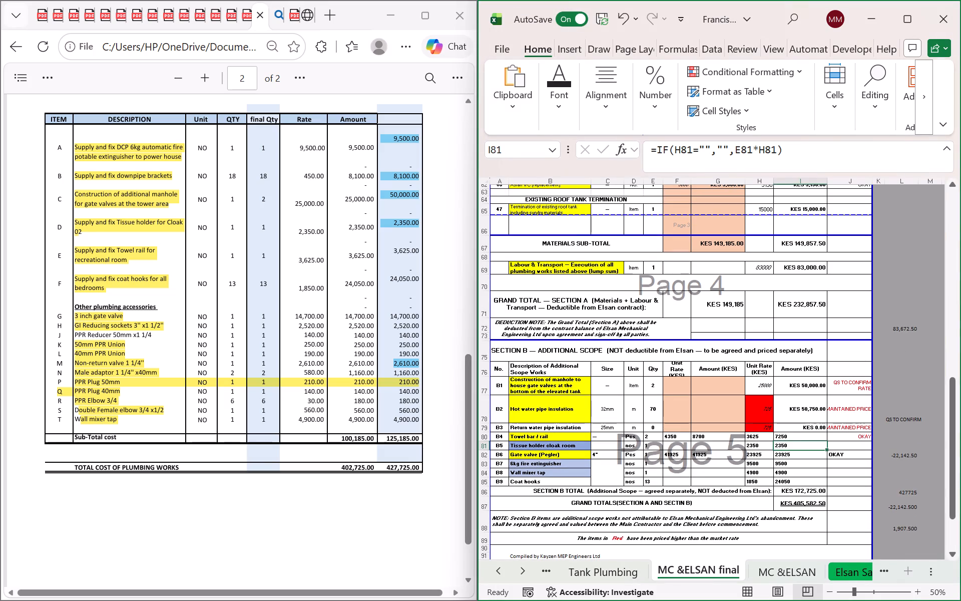
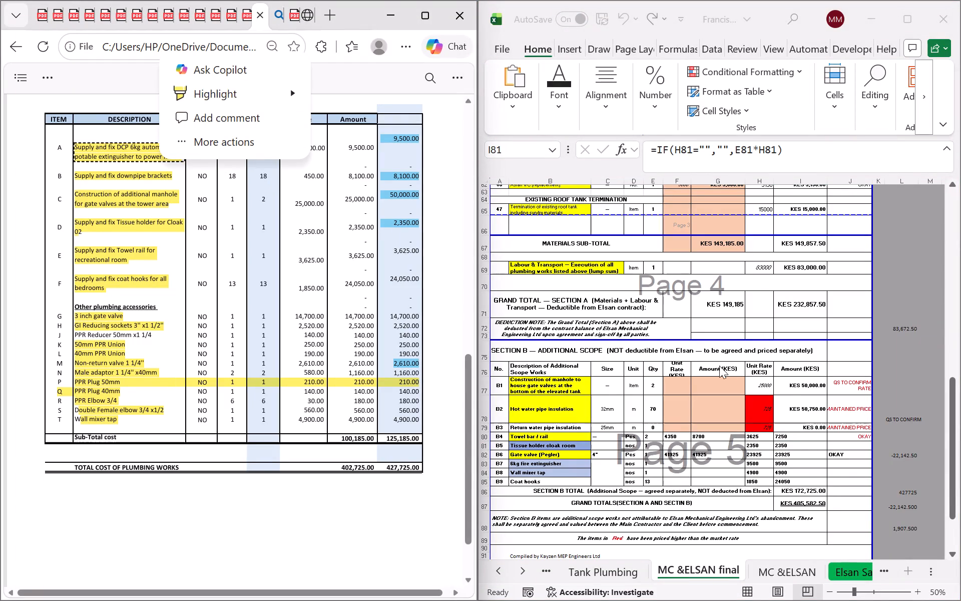
Check the Towel bar / rail amount in the Excel sheet and highlight item E's final amount 3,625.00 in blue in the PDF.
{"action": "left_click", "coordinate": [795, 443]}
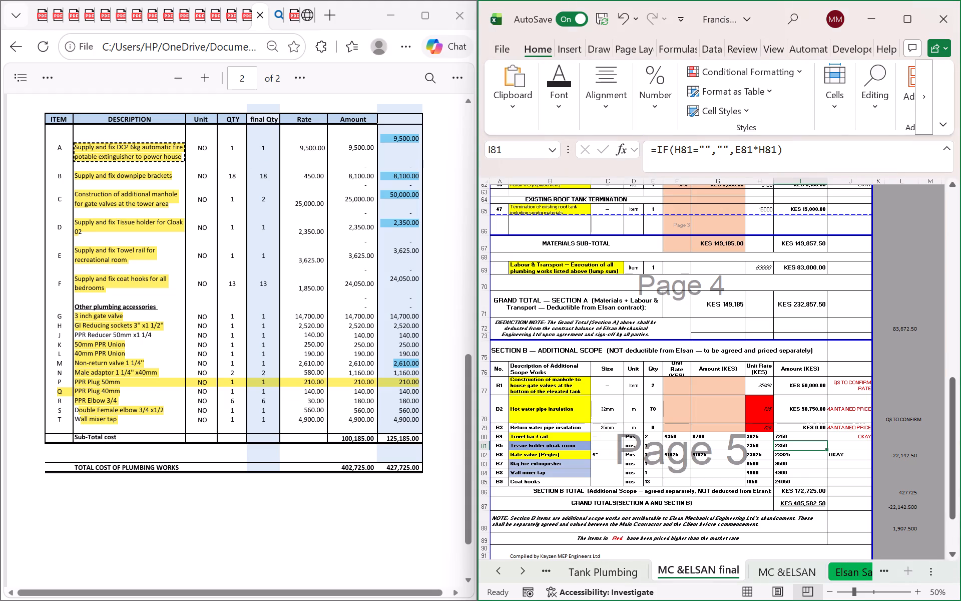
{"action": "left_click", "coordinate": [803, 434]}
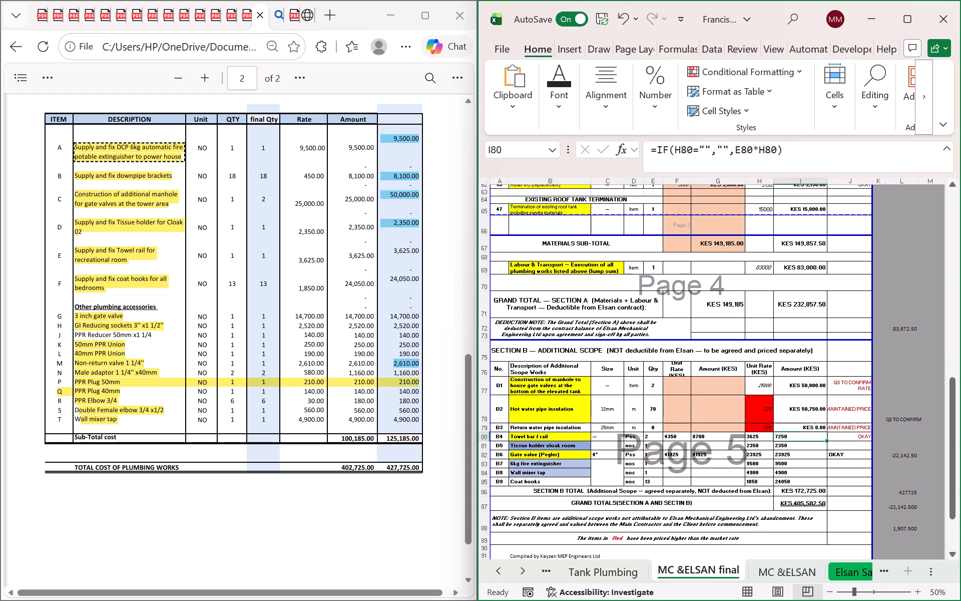
{"action": "left_click_drag", "start_coordinate": [419, 254], "coordinate": [380, 254]}
{"action": "left_click", "coordinate": [418, 165]}
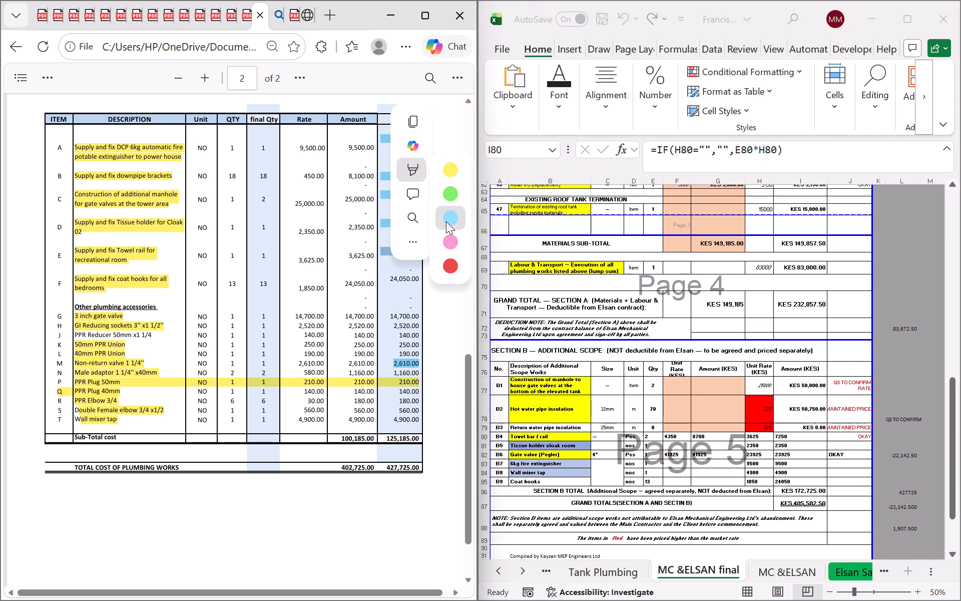
{"action": "left_click", "coordinate": [446, 221]}
On page 1 of the PDF, highlight the final amount 3,625.00 of item 1.04, 4" Galvanised Elbow, in blue.
{"action": "scroll", "coordinate": [400, 298], "scroll_direction": "down", "scroll_amount": 12}
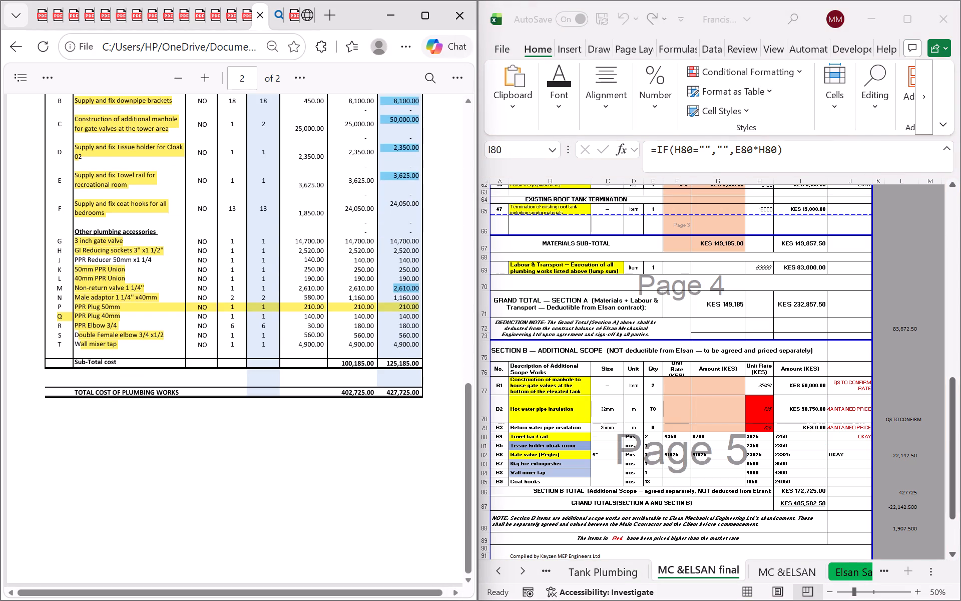
{"action": "scroll", "coordinate": [397, 357], "scroll_direction": "up", "scroll_amount": 10}
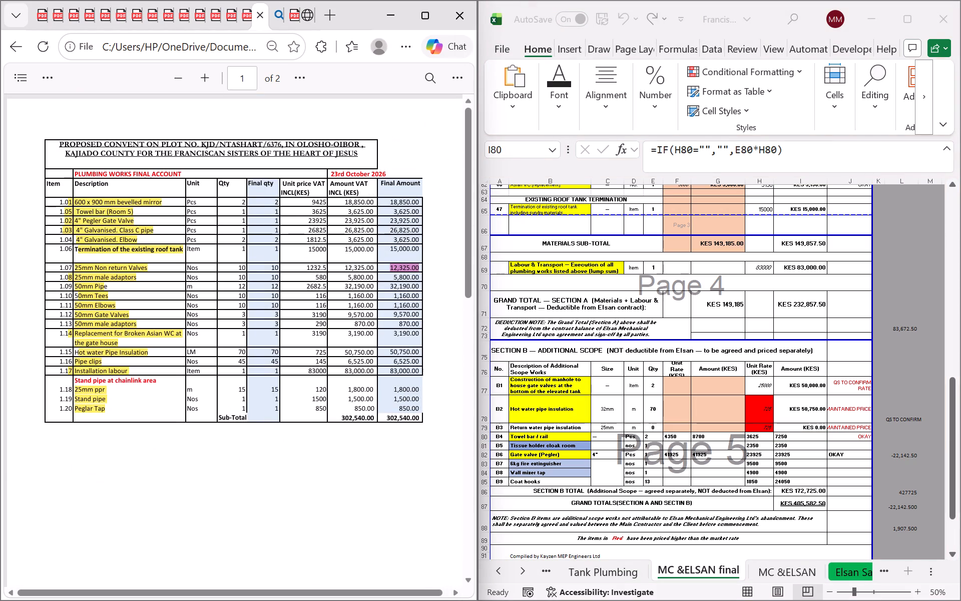
{"action": "left_click_drag", "start_coordinate": [393, 240], "coordinate": [423, 239]}
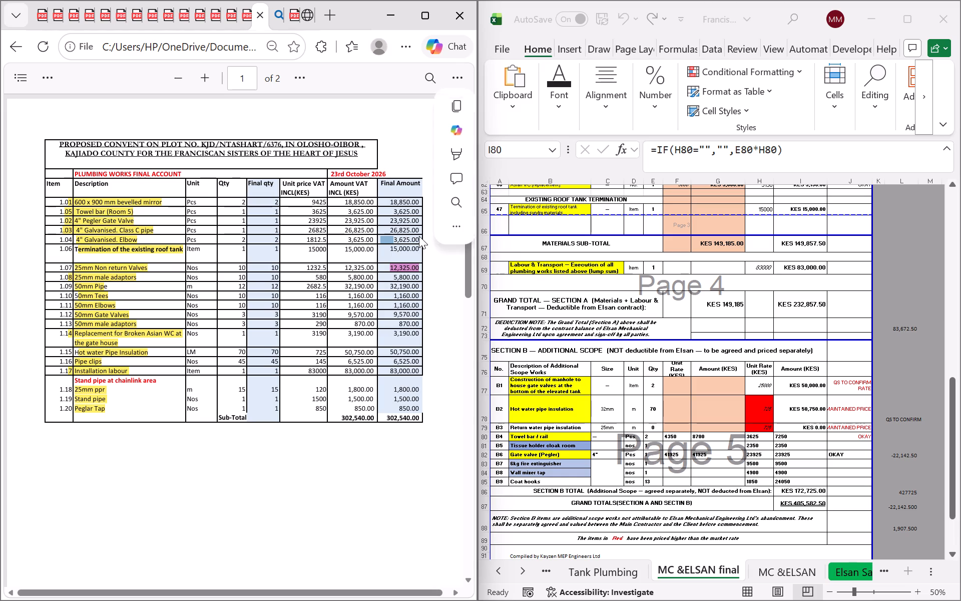
{"action": "left_click", "coordinate": [419, 236]}
{"action": "left_click_drag", "start_coordinate": [419, 237], "coordinate": [392, 237]}
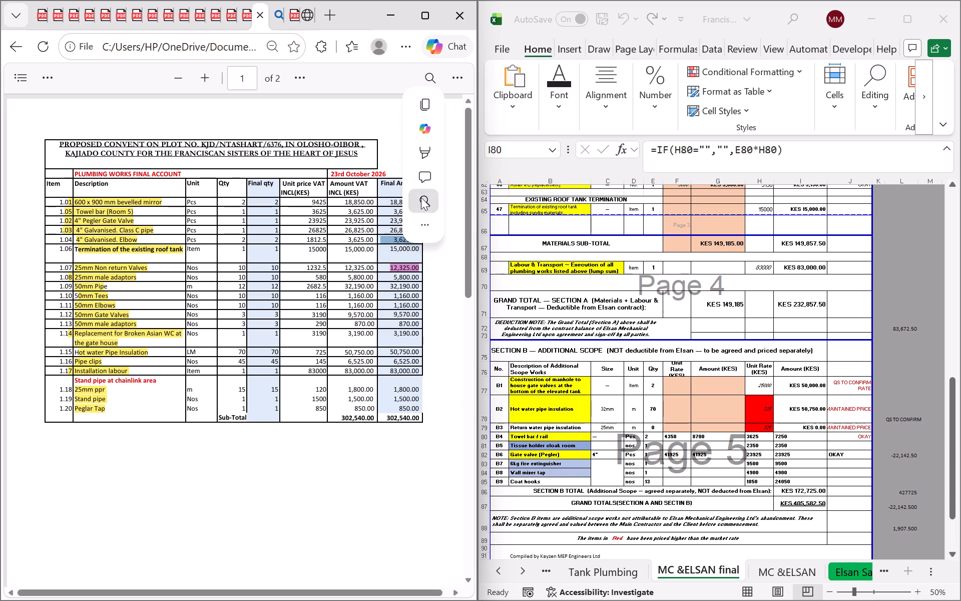
{"action": "left_click", "coordinate": [427, 151]}
{"action": "left_click", "coordinate": [457, 201]}
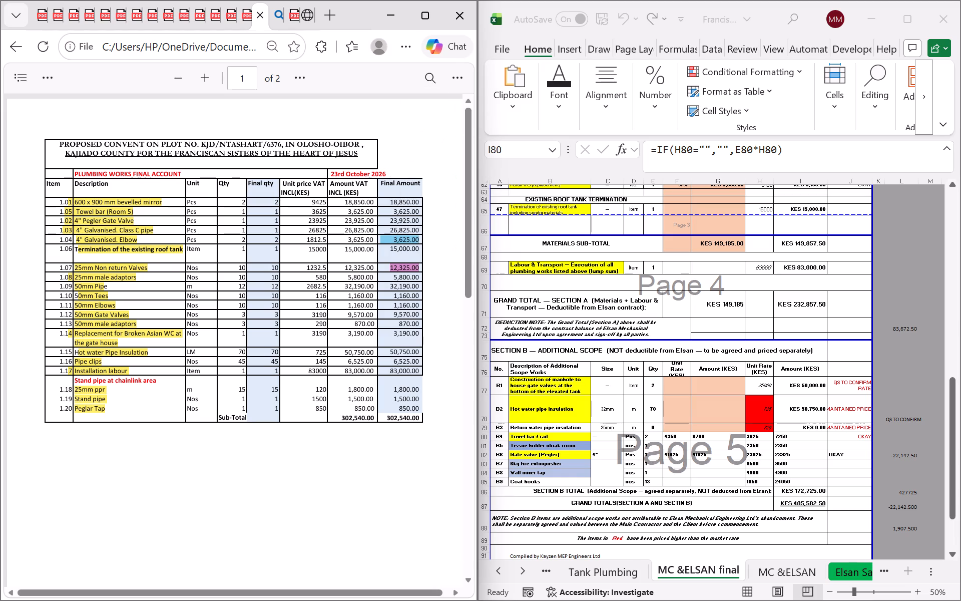
Find the roof tank termination item in the Excel sheet and highlight item 1.06's final amount 15,000.00 in blue in the PDF.
{"action": "left_click", "coordinate": [399, 272]}
{"action": "left_click", "coordinate": [349, 327]}
{"action": "scroll", "coordinate": [632, 304], "scroll_direction": "up", "scroll_amount": 2}
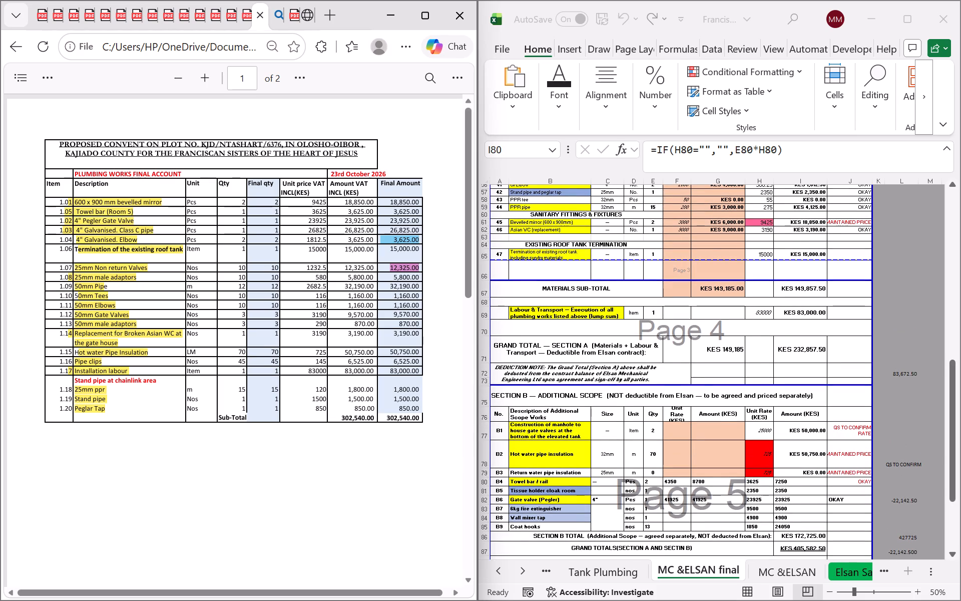
{"action": "left_click", "coordinate": [388, 256]}
{"action": "left_click_drag", "start_coordinate": [388, 252], "coordinate": [413, 250]}
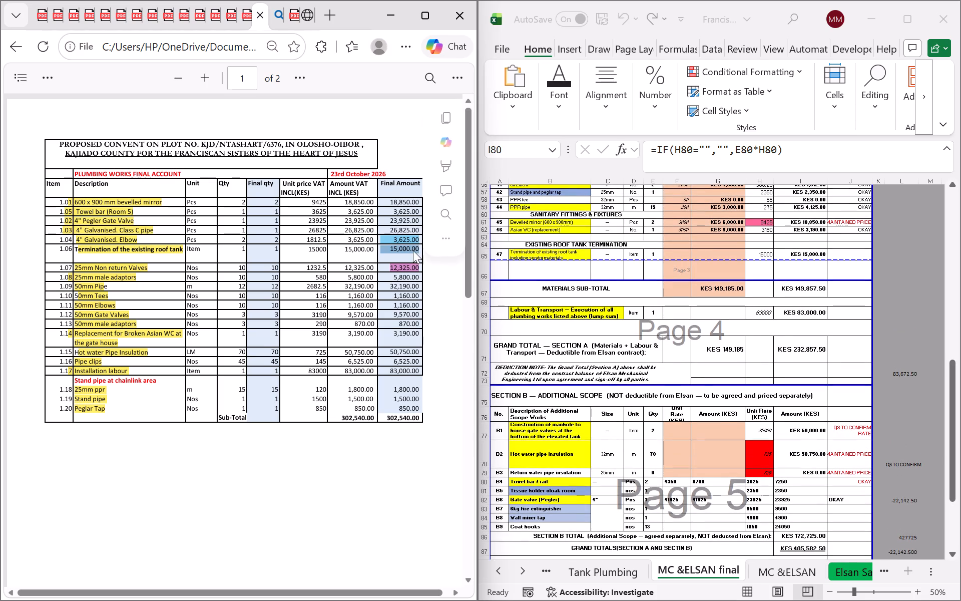
{"action": "left_click", "coordinate": [444, 165]}
{"action": "left_click", "coordinate": [482, 213]}
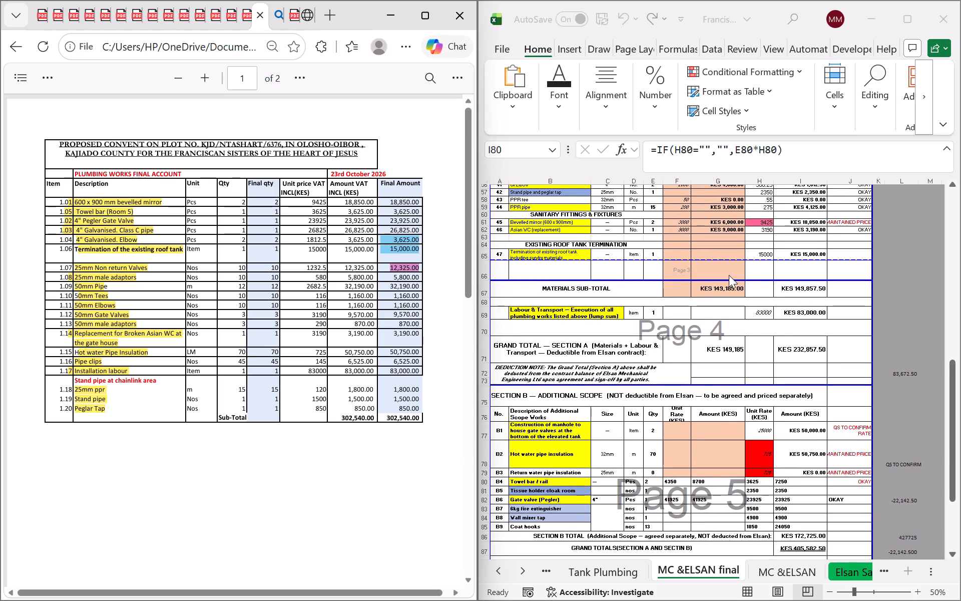
Check item 40, GI Class C pipe, in the Excel sheet and highlight item 1.03's final amount 26,825.00 in blue in the PDF.
{"action": "scroll", "coordinate": [392, 245], "scroll_direction": "up", "scroll_amount": 1}
{"action": "scroll", "coordinate": [794, 354], "scroll_direction": "up", "scroll_amount": 4}
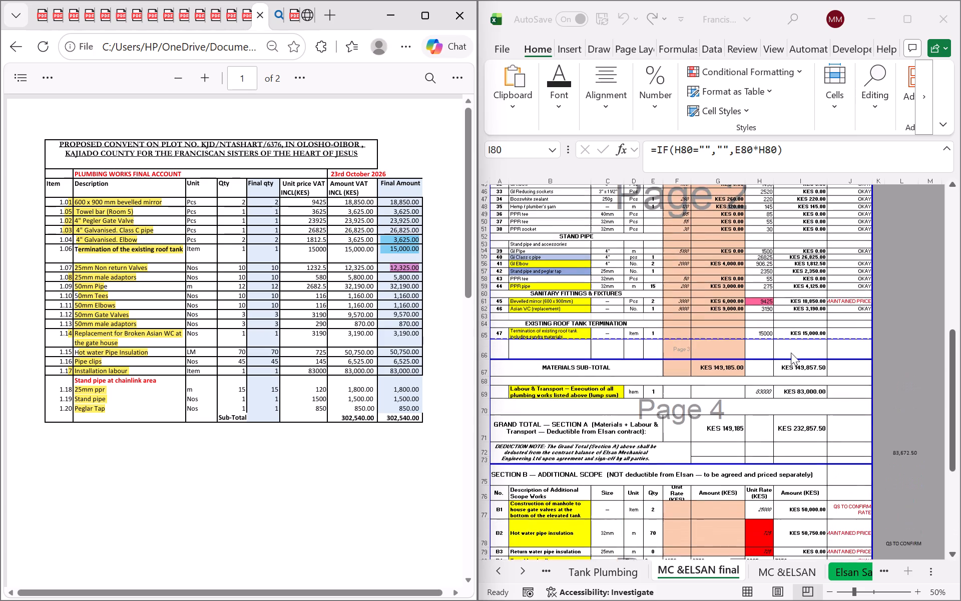
{"action": "scroll", "coordinate": [791, 353], "scroll_direction": "up", "scroll_amount": 1}
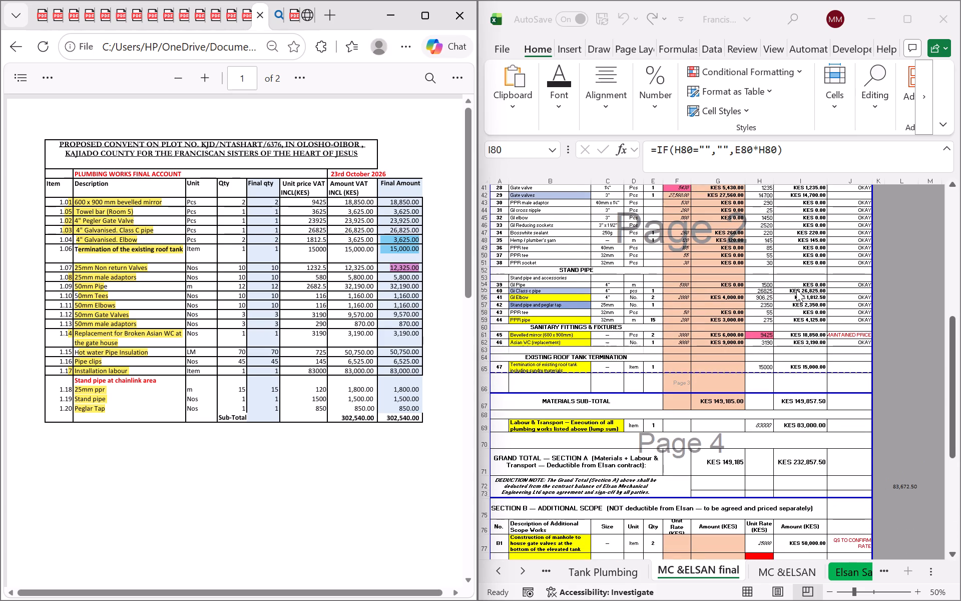
{"action": "left_click", "coordinate": [796, 289]}
{"action": "left_click", "coordinate": [796, 290]}
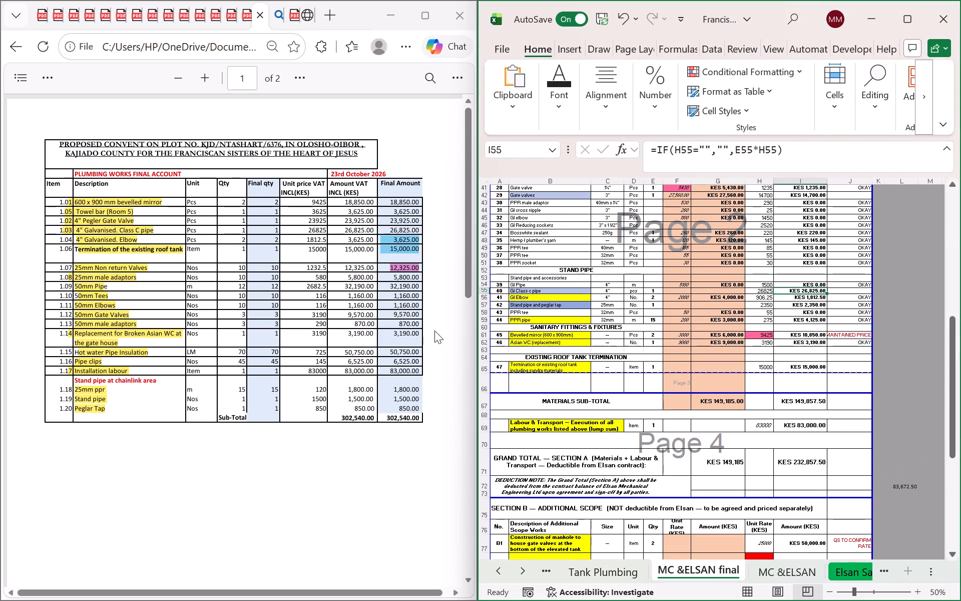
{"action": "left_click_drag", "start_coordinate": [386, 227], "coordinate": [428, 232]}
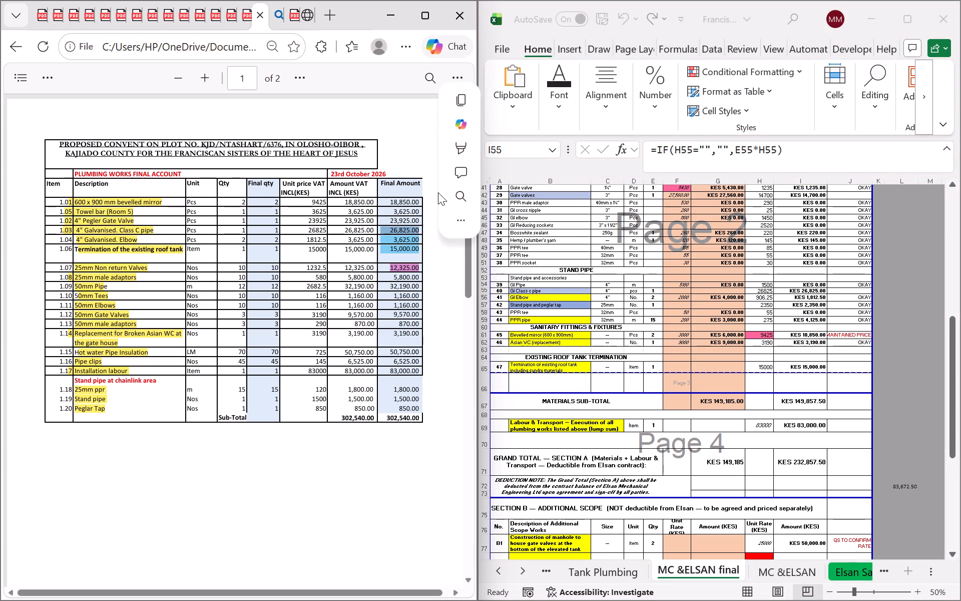
{"action": "left_click", "coordinate": [455, 146]}
{"action": "left_click", "coordinate": [506, 191]}
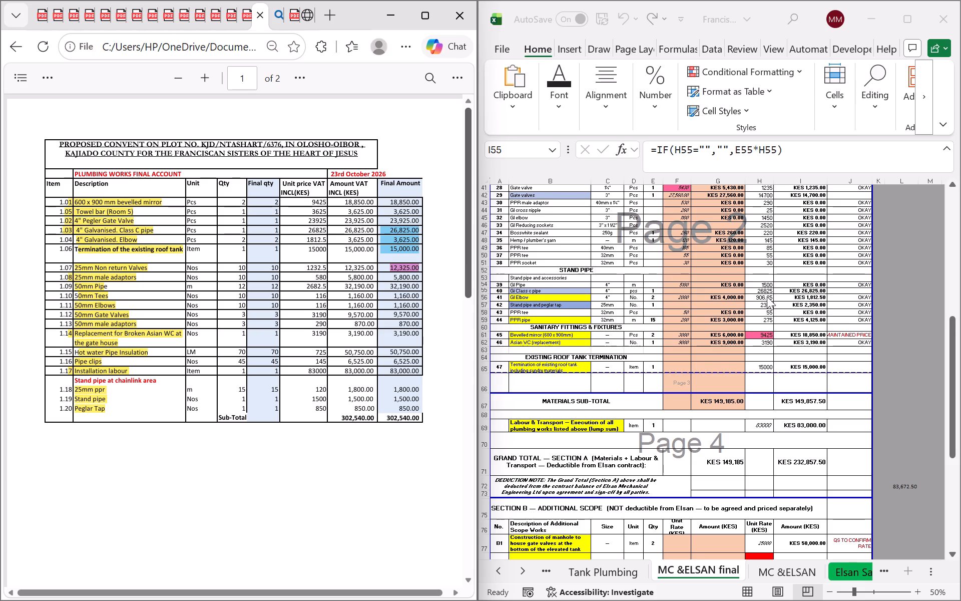
In the Excel cost sheet, fill the amount cell of item 40, GI Class C pipe, with the standard light blue.
{"action": "scroll", "coordinate": [767, 296], "scroll_direction": "up", "scroll_amount": 4}
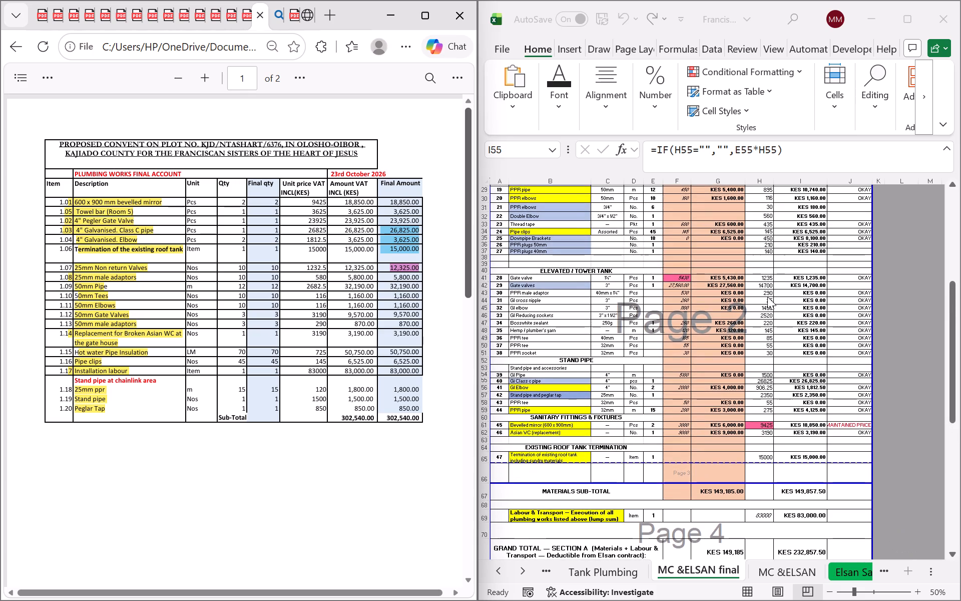
{"action": "scroll", "coordinate": [767, 296], "scroll_direction": "down", "scroll_amount": 2}
{"action": "left_click", "coordinate": [790, 333]}
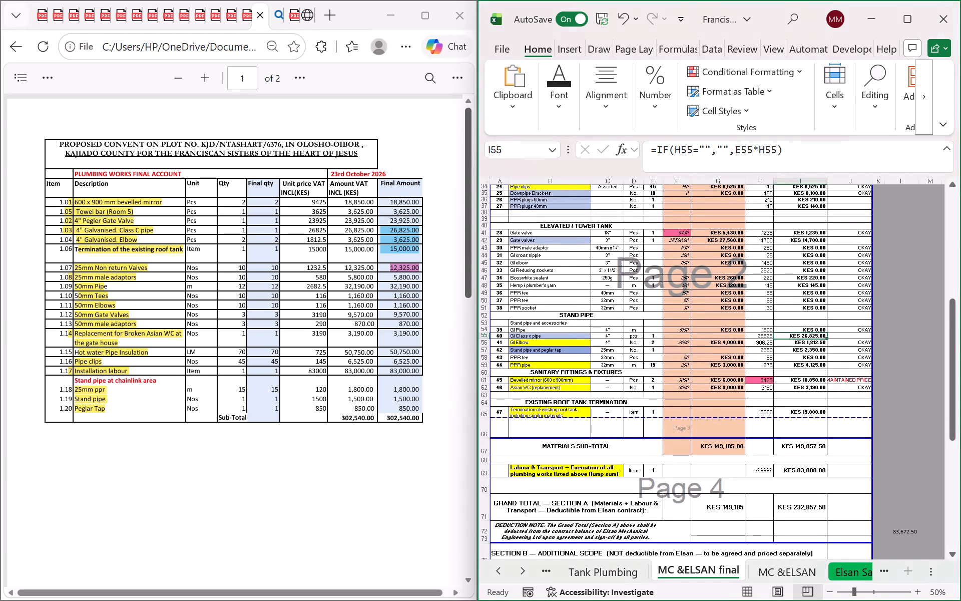
{"action": "left_click", "coordinate": [567, 110]}
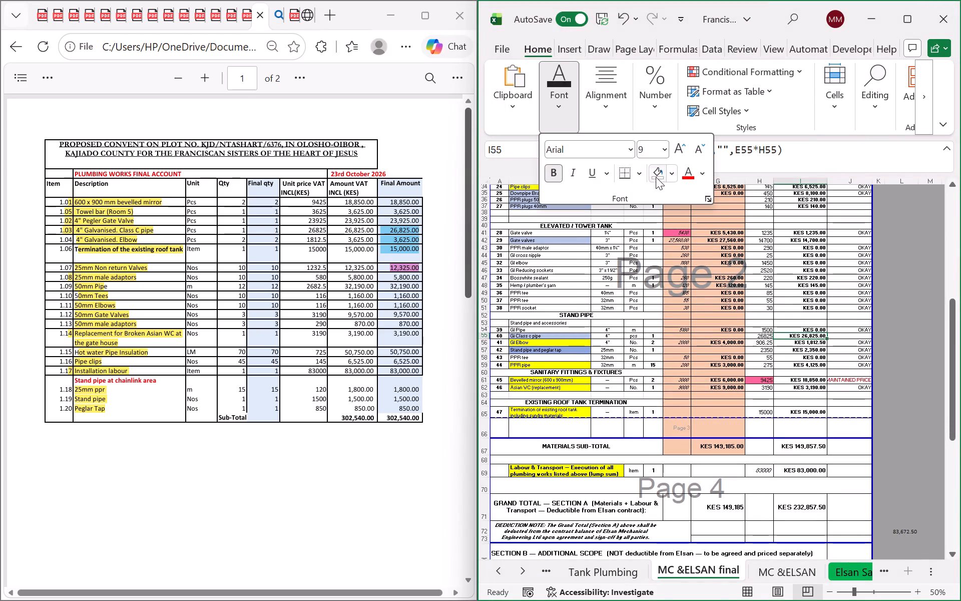
{"action": "left_click", "coordinate": [676, 170]}
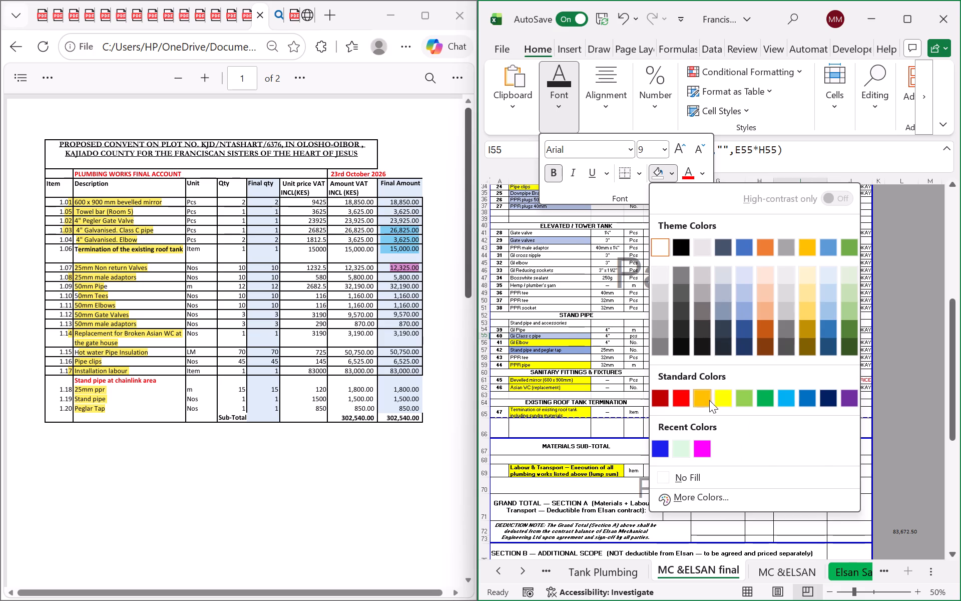
{"action": "left_click", "coordinate": [704, 396]}
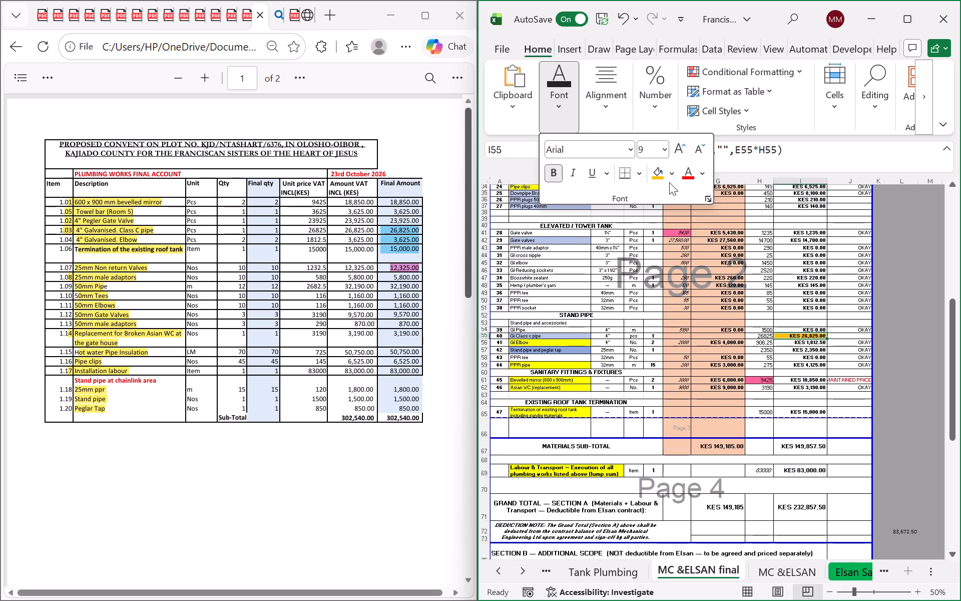
{"action": "left_click", "coordinate": [673, 167]}
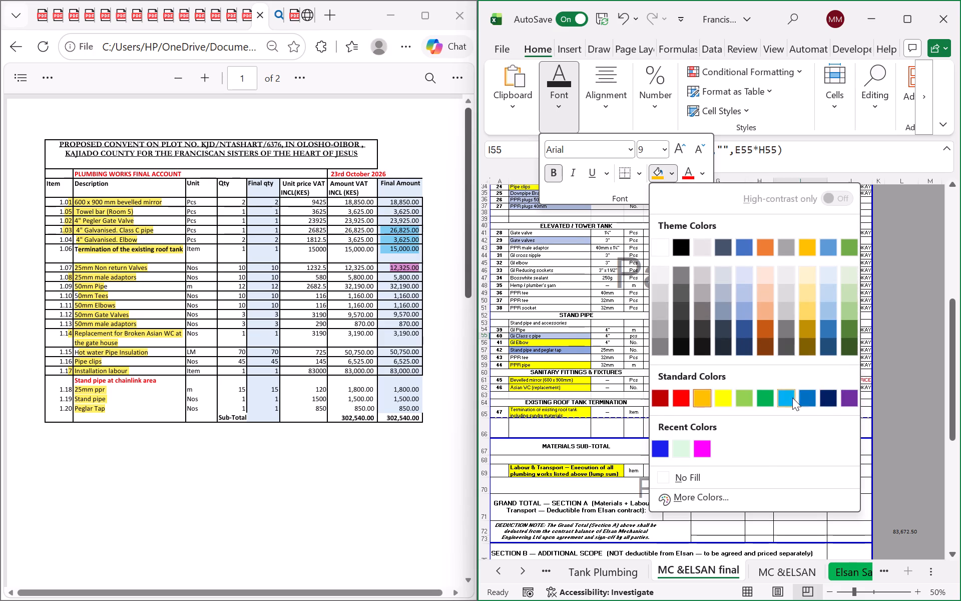
{"action": "left_click", "coordinate": [787, 396]}
{"action": "left_click", "coordinate": [805, 356]}
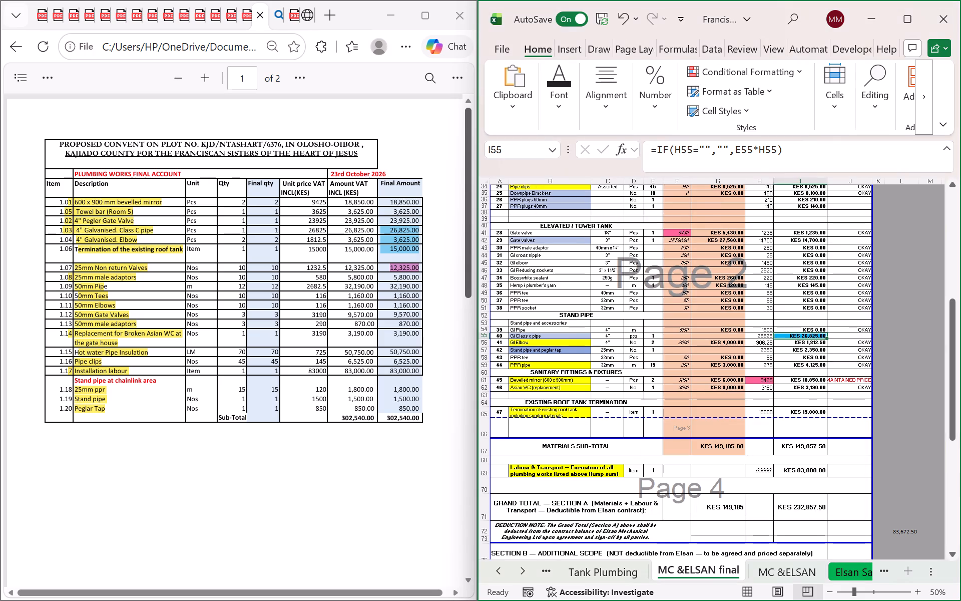
Fill the amount cell of item B4, Towel bar / rail, in Section B with the same light blue.
{"action": "scroll", "coordinate": [814, 344], "scroll_direction": "down", "scroll_amount": 9}
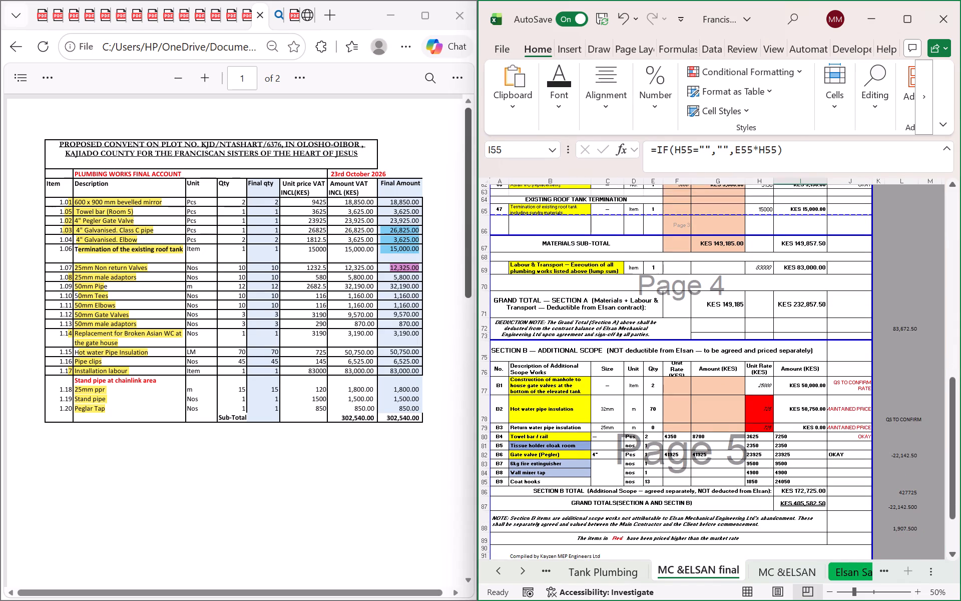
{"action": "scroll", "coordinate": [810, 418], "scroll_direction": "down", "scroll_amount": 1}
{"action": "left_click", "coordinate": [803, 418]}
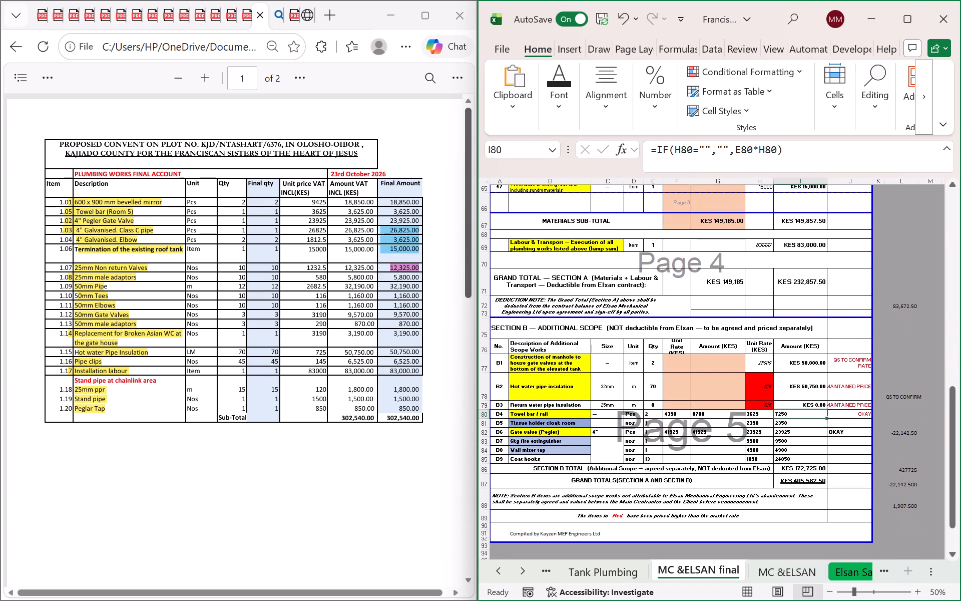
{"action": "left_click", "coordinate": [565, 112]}
{"action": "left_click", "coordinate": [656, 172]}
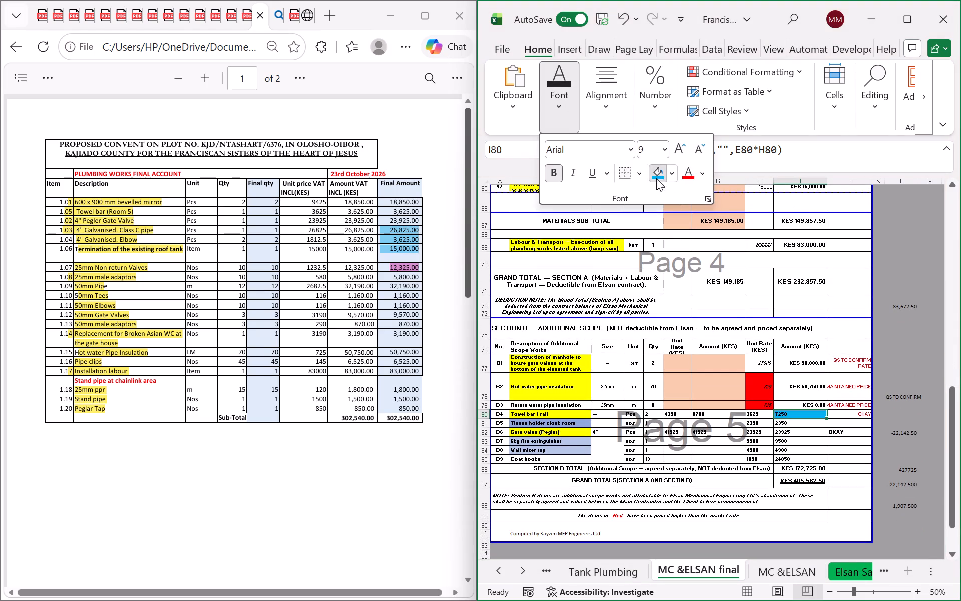
{"action": "left_click", "coordinate": [803, 362]}
Fill the Buffalo Construction amount cell of item 2, 25mm non-return valves, with the same light blue.
{"action": "scroll", "coordinate": [793, 315], "scroll_direction": "up", "scroll_amount": 5}
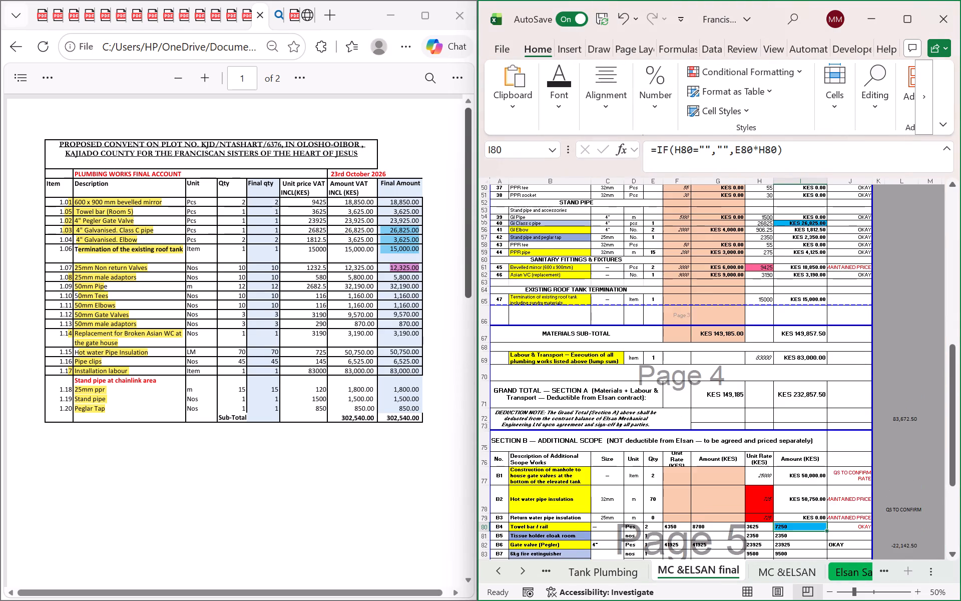
{"action": "scroll", "coordinate": [793, 315], "scroll_direction": "up", "scroll_amount": 7}
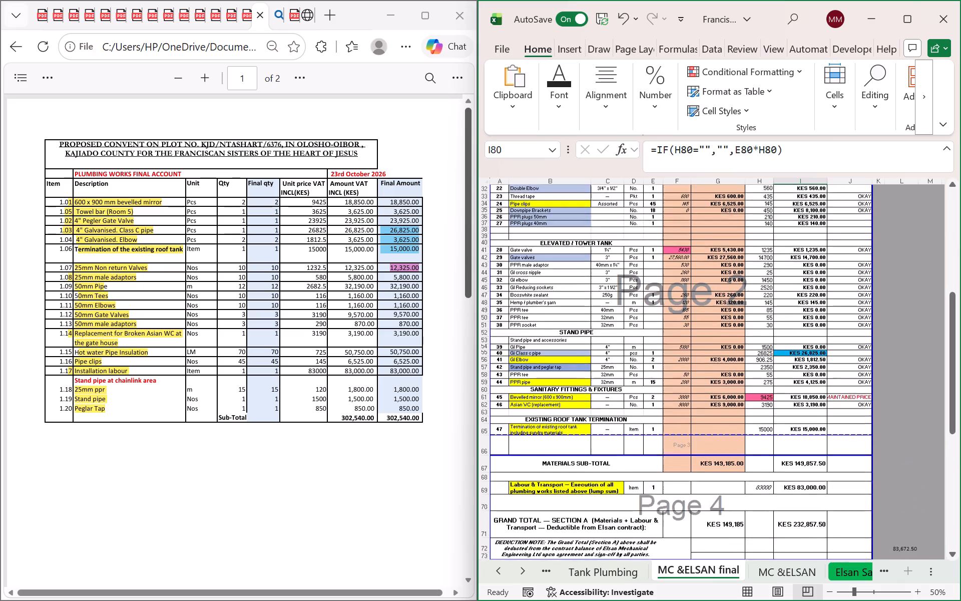
{"action": "scroll", "coordinate": [793, 315], "scroll_direction": "up", "scroll_amount": 8}
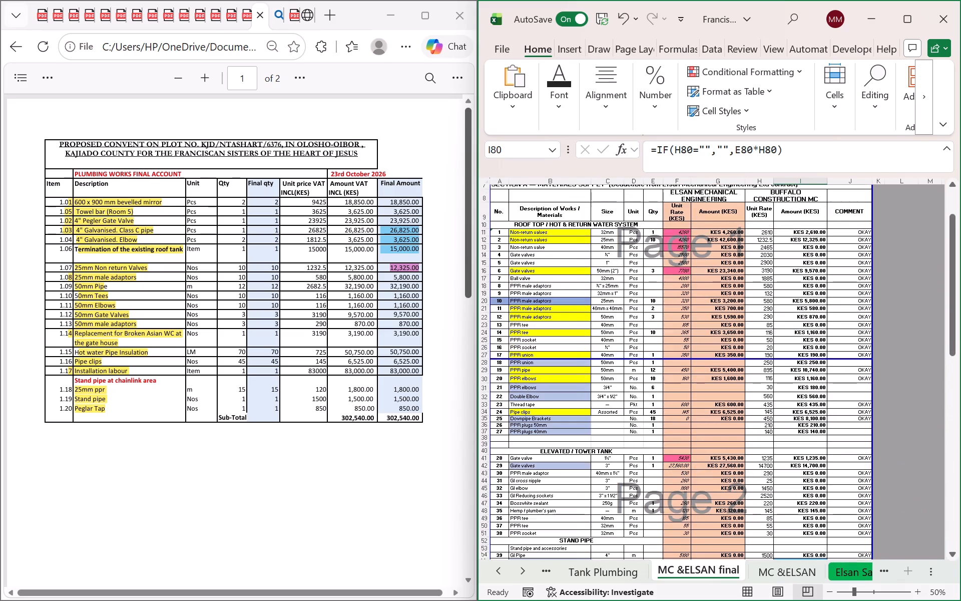
{"action": "left_click", "coordinate": [806, 239]}
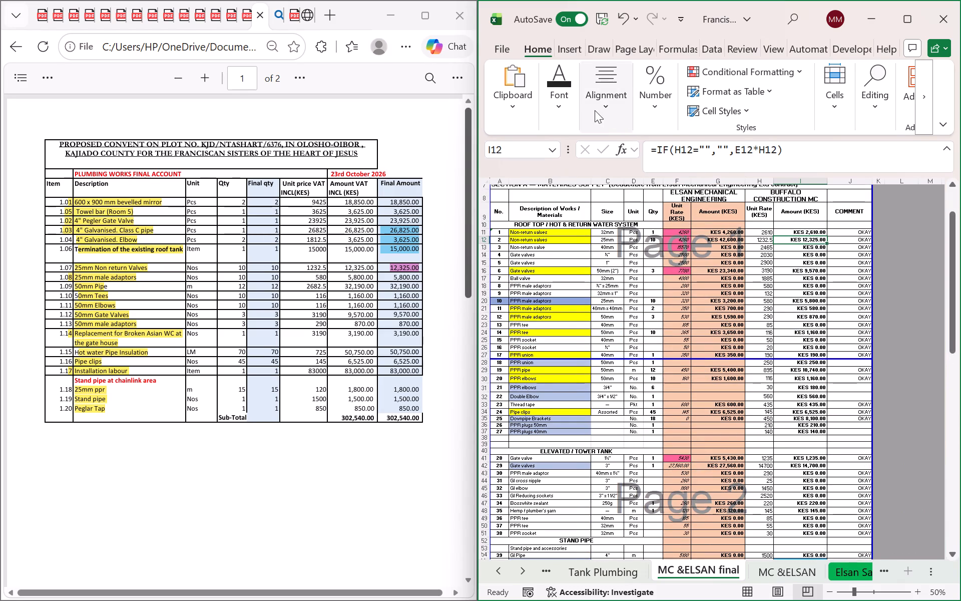
{"action": "left_click", "coordinate": [564, 110]}
{"action": "left_click", "coordinate": [659, 172]}
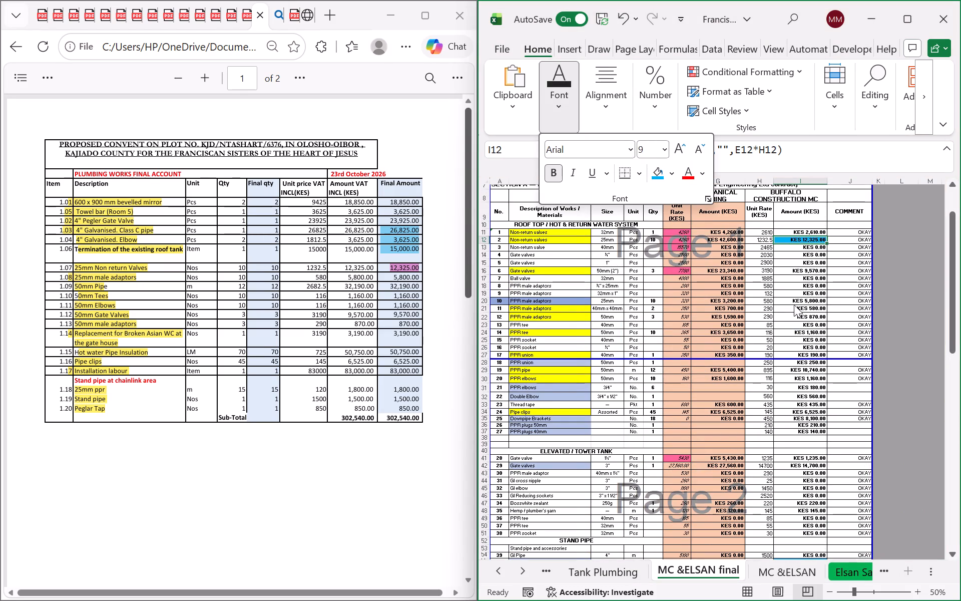
In the Excel cost sheet, fill the Buffalo Construction amount cell of item 47, termination of existing roof tank, with the same light blue.
{"action": "scroll", "coordinate": [802, 268], "scroll_direction": "down", "scroll_amount": 4}
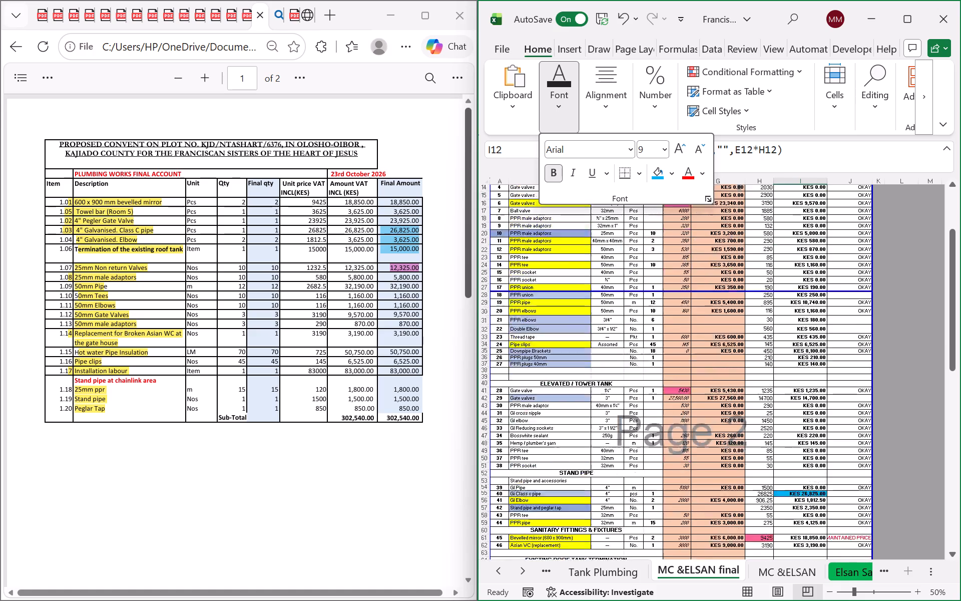
{"action": "scroll", "coordinate": [802, 268], "scroll_direction": "down", "scroll_amount": 5}
{"action": "left_click", "coordinate": [812, 436]}
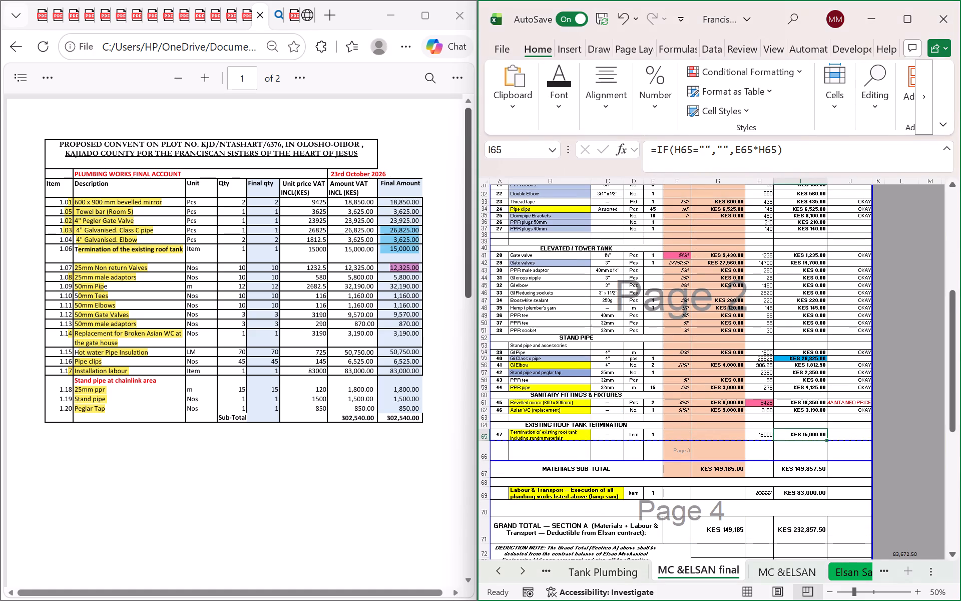
{"action": "left_click", "coordinate": [595, 114]}
{"action": "left_click", "coordinate": [556, 114]}
{"action": "left_click", "coordinate": [659, 177]}
{"action": "left_click", "coordinate": [795, 396]}
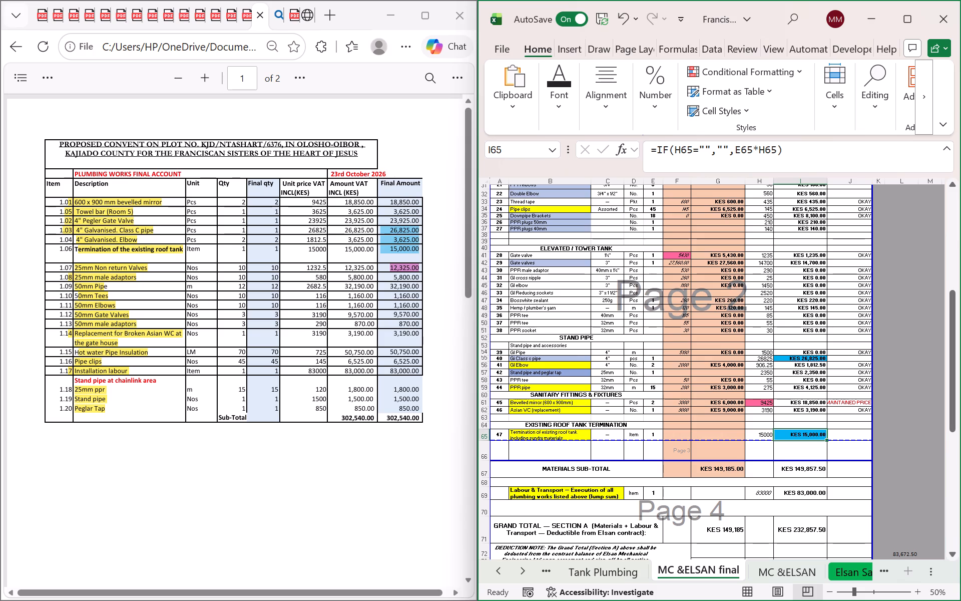
In the final account PDF, highlight the final amount 3,625.00 of item 1.05, Towel bar (Room 5), in blue.
{"action": "scroll", "coordinate": [369, 267], "scroll_direction": "down", "scroll_amount": 1}
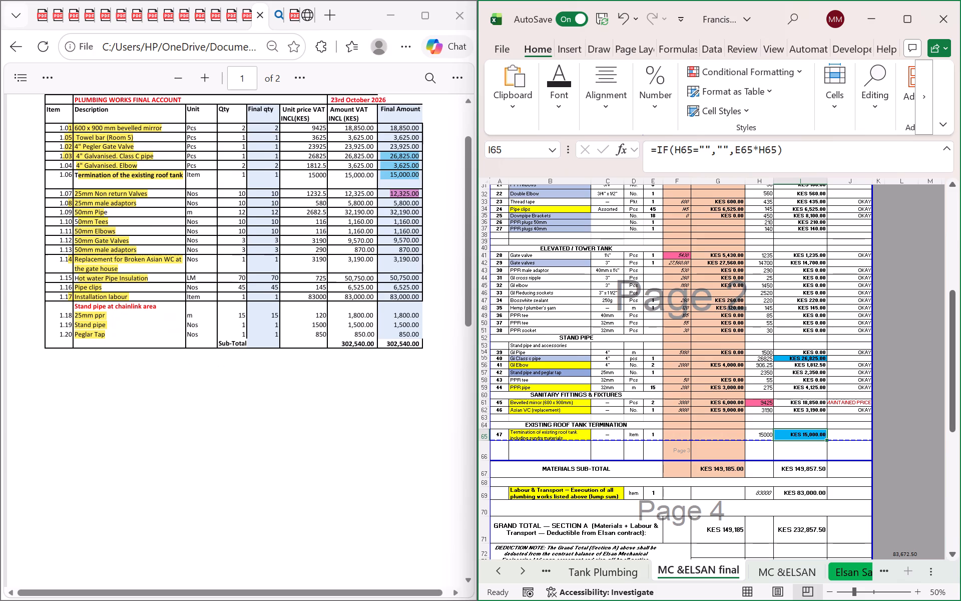
{"action": "scroll", "coordinate": [369, 267], "scroll_direction": "down", "scroll_amount": 4}
{"action": "scroll", "coordinate": [370, 268], "scroll_direction": "up", "scroll_amount": 3}
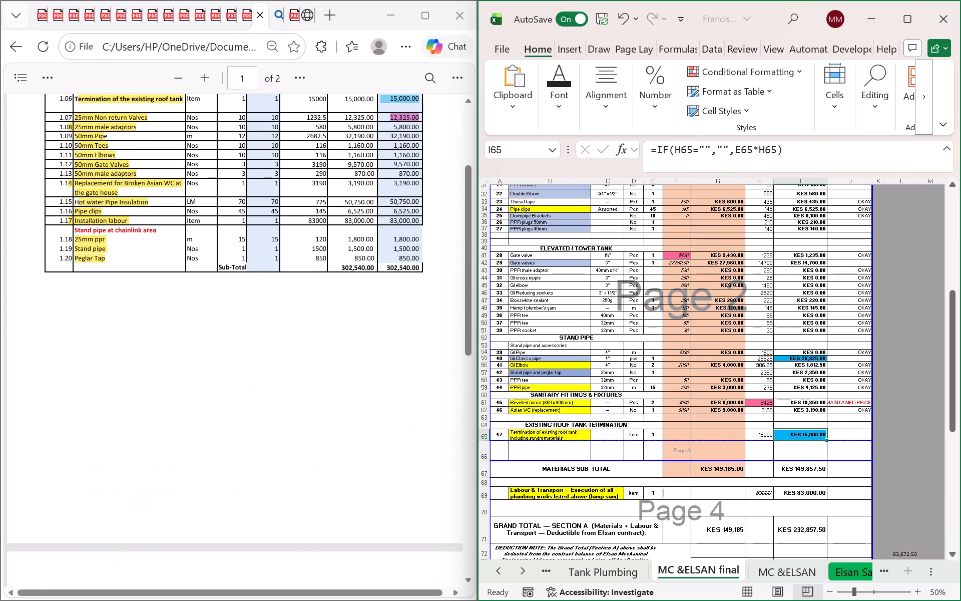
{"action": "scroll", "coordinate": [381, 246], "scroll_direction": "down", "scroll_amount": 6}
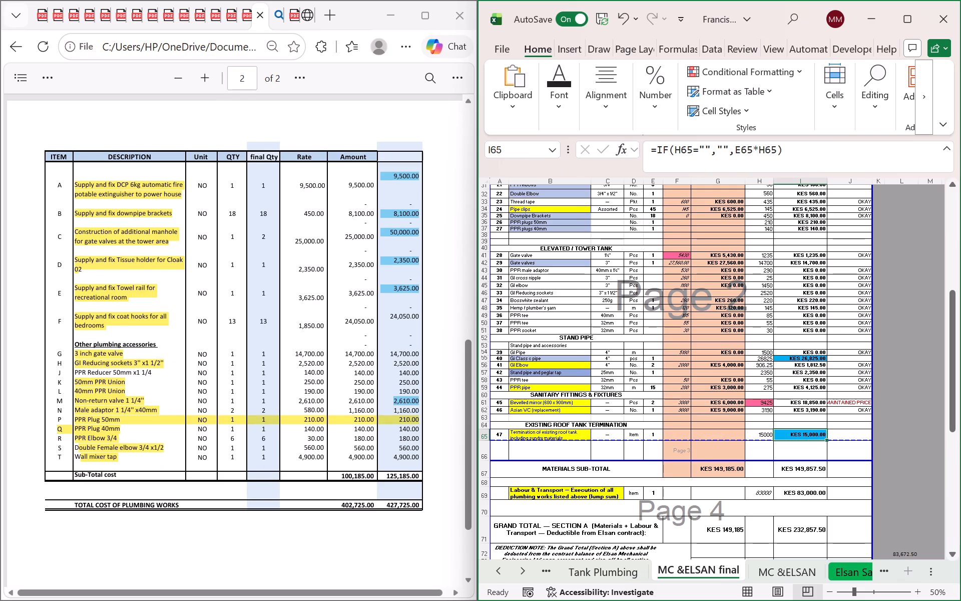
{"action": "scroll", "coordinate": [401, 297], "scroll_direction": "up", "scroll_amount": 11}
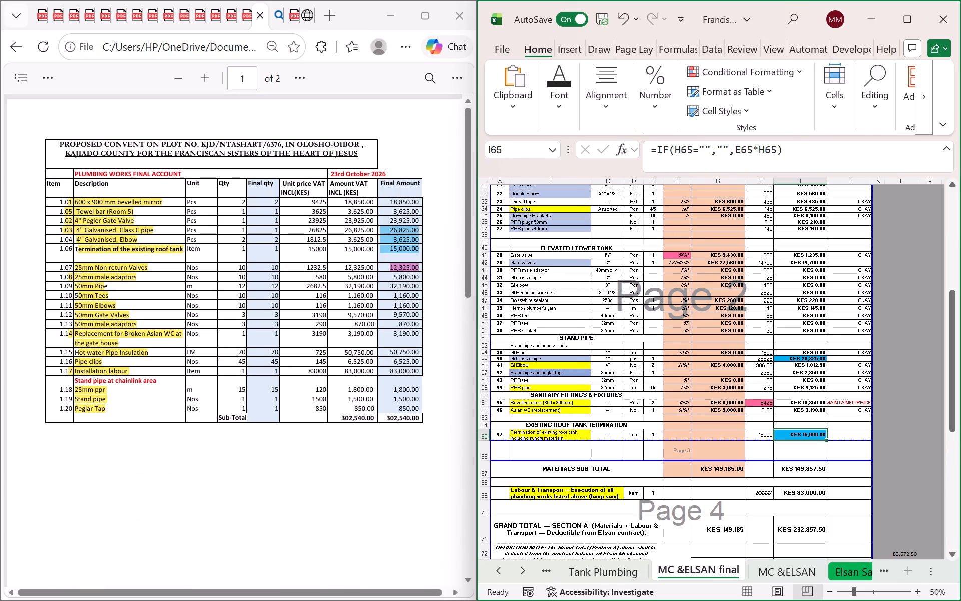
{"action": "left_click_drag", "start_coordinate": [392, 211], "coordinate": [417, 209]}
{"action": "left_click", "coordinate": [417, 209]}
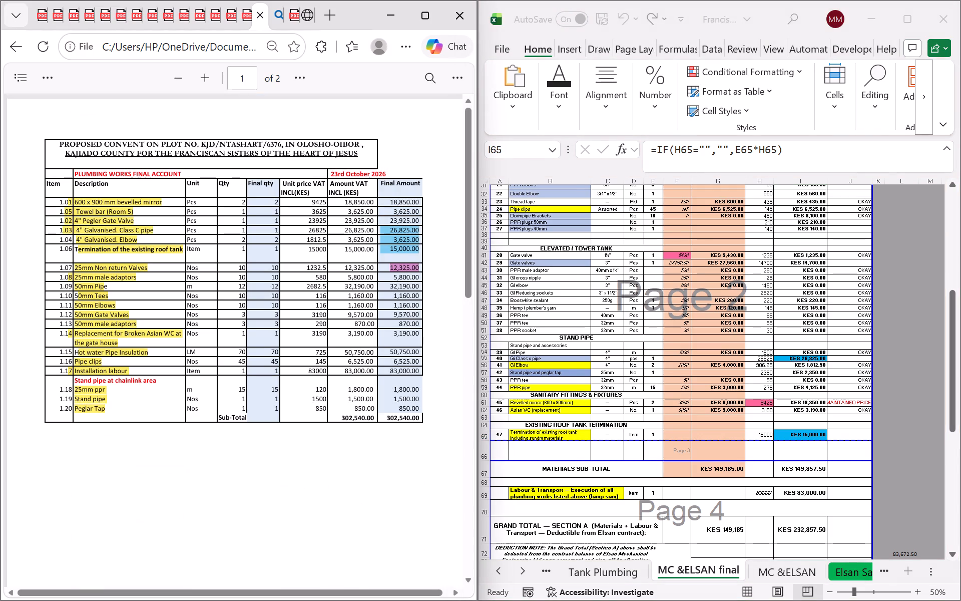
{"action": "left_click", "coordinate": [417, 209]}
{"action": "left_click_drag", "start_coordinate": [417, 209], "coordinate": [410, 210]}
{"action": "left_click", "coordinate": [409, 210]}
{"action": "left_click_drag", "start_coordinate": [394, 208], "coordinate": [423, 211]}
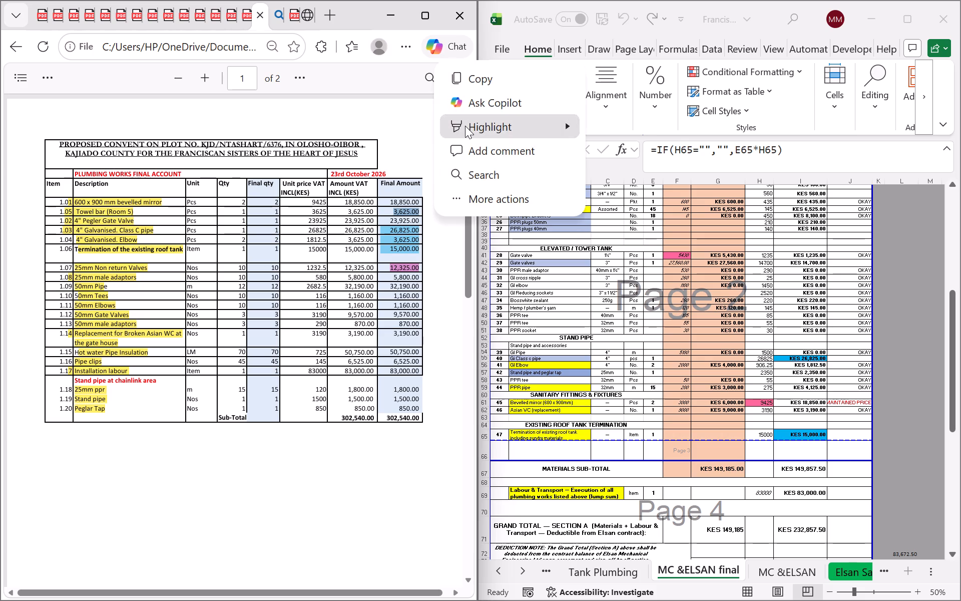
{"action": "left_click", "coordinate": [464, 124]}
{"action": "left_click", "coordinate": [634, 170]}
{"action": "left_click", "coordinate": [460, 298]}
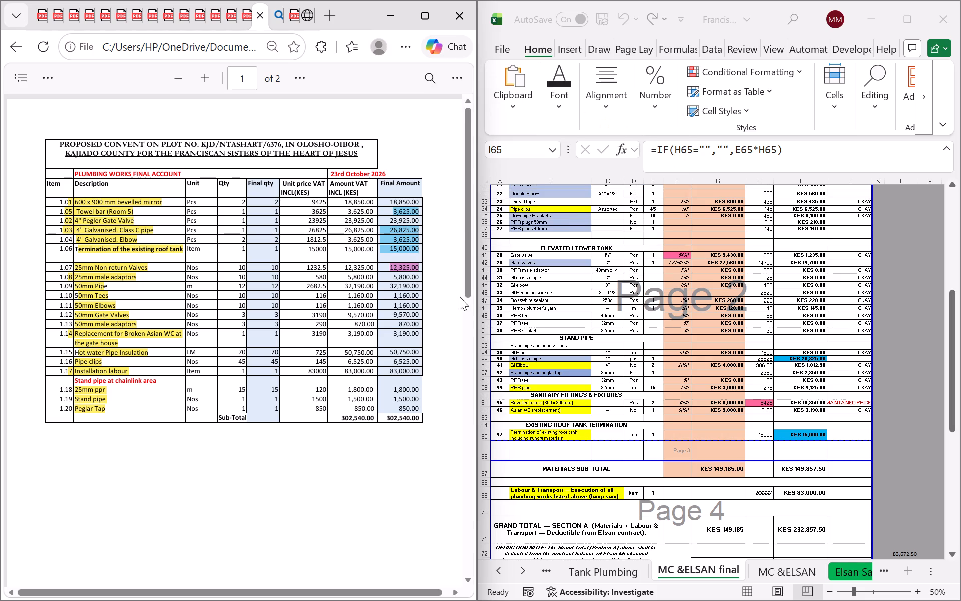
In Section B of the Excel cost sheet, fill the amount cell of item B8, Wall mixer tap, with the same light blue.
{"action": "scroll", "coordinate": [750, 334], "scroll_direction": "down", "scroll_amount": 3}
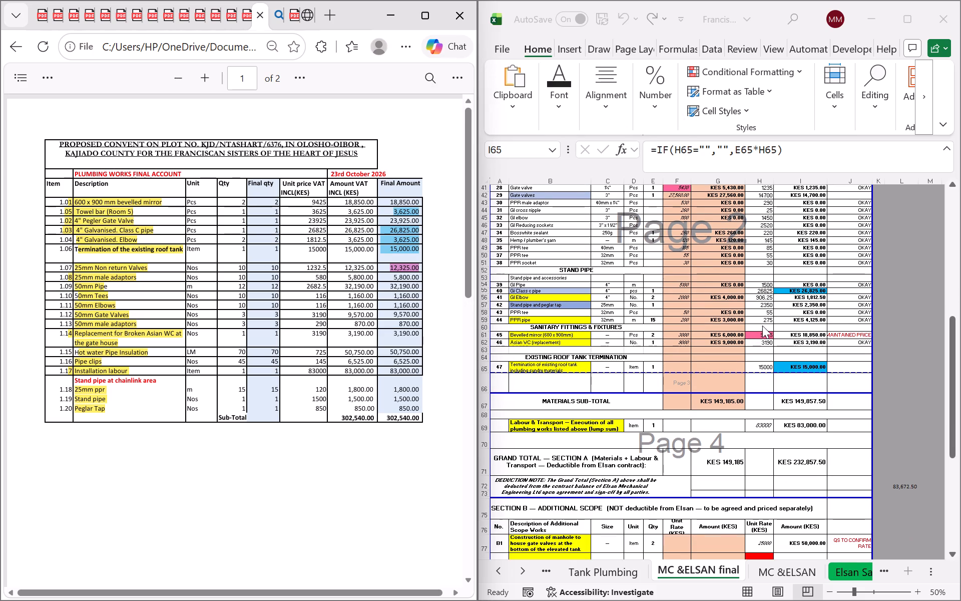
{"action": "scroll", "coordinate": [765, 319], "scroll_direction": "down", "scroll_amount": 8}
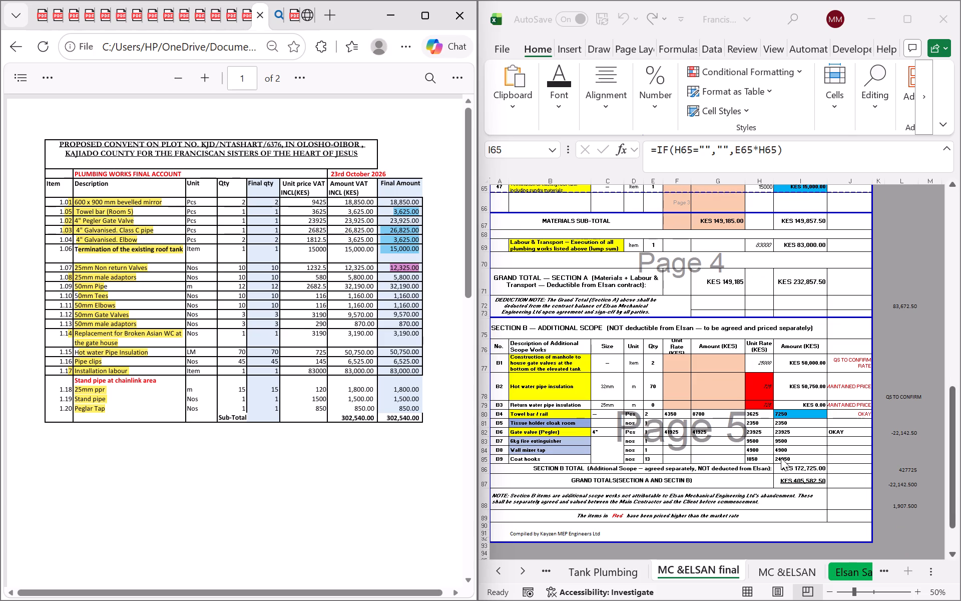
{"action": "scroll", "coordinate": [393, 375], "scroll_direction": "down", "scroll_amount": 6}
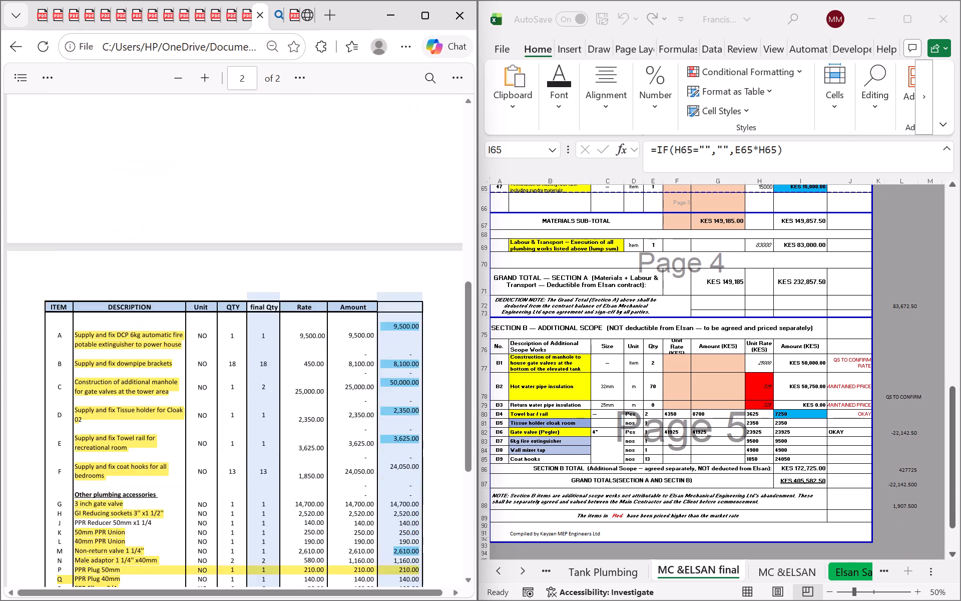
{"action": "scroll", "coordinate": [395, 375], "scroll_direction": "down", "scroll_amount": 2}
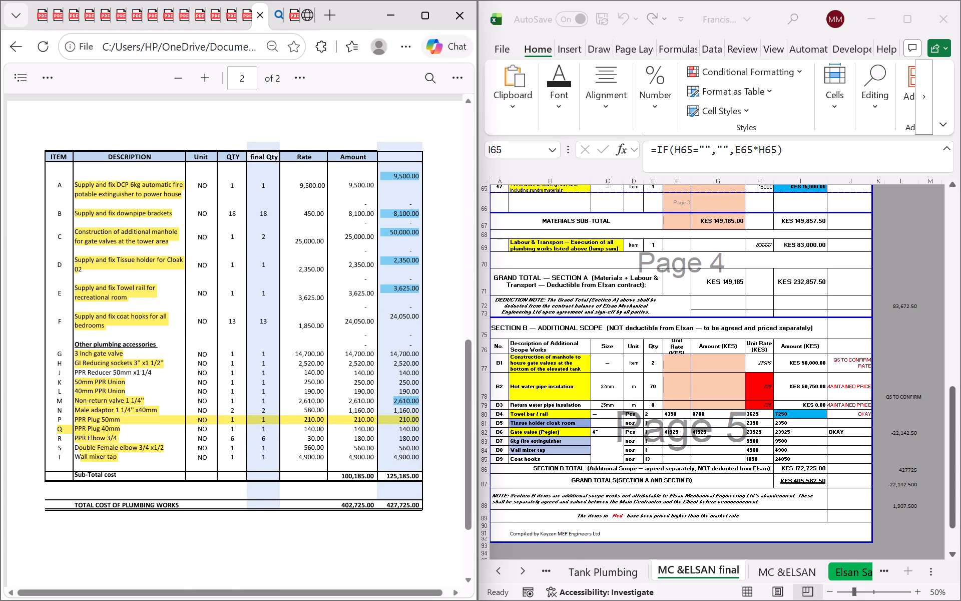
{"action": "double_click", "coordinate": [790, 450]}
{"action": "left_click", "coordinate": [575, 115]}
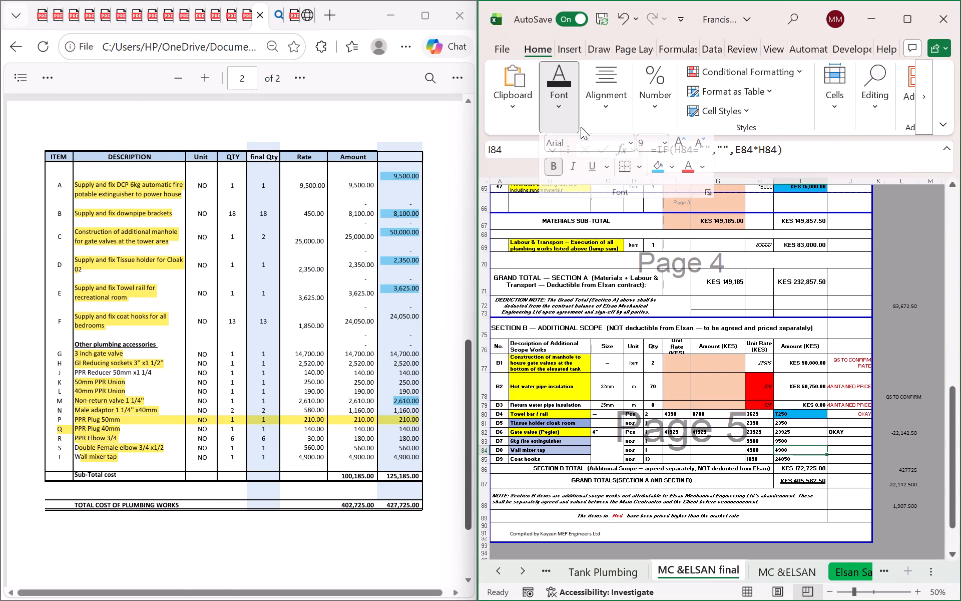
{"action": "left_click", "coordinate": [658, 173]}
On page 2 of the PDF, highlight the final amount 4,900.00 of item T, Wall mixer tap, in blue.
{"action": "left_click", "coordinate": [406, 417]}
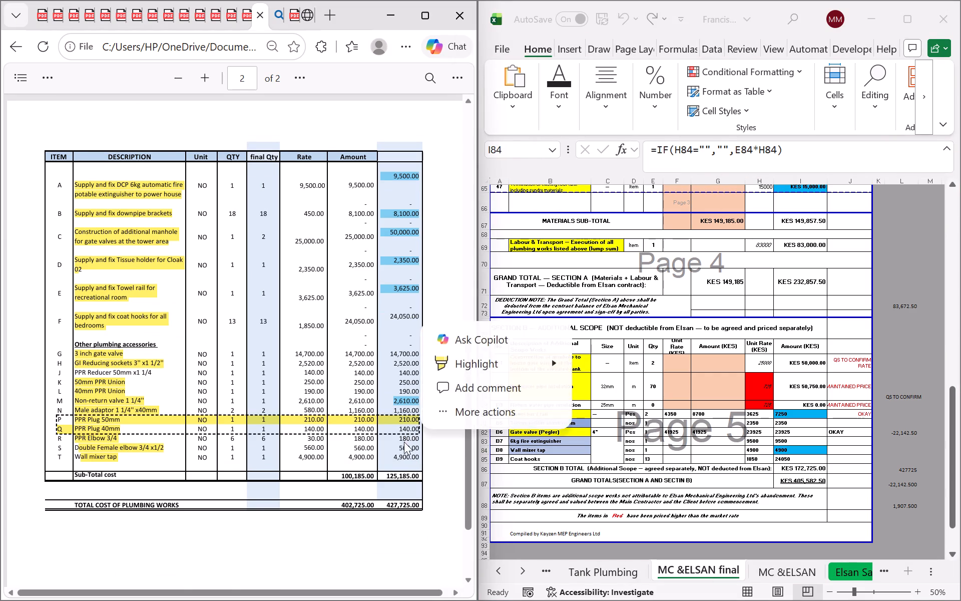
{"action": "left_click", "coordinate": [399, 455]}
{"action": "left_click_drag", "start_coordinate": [392, 458], "coordinate": [420, 465]}
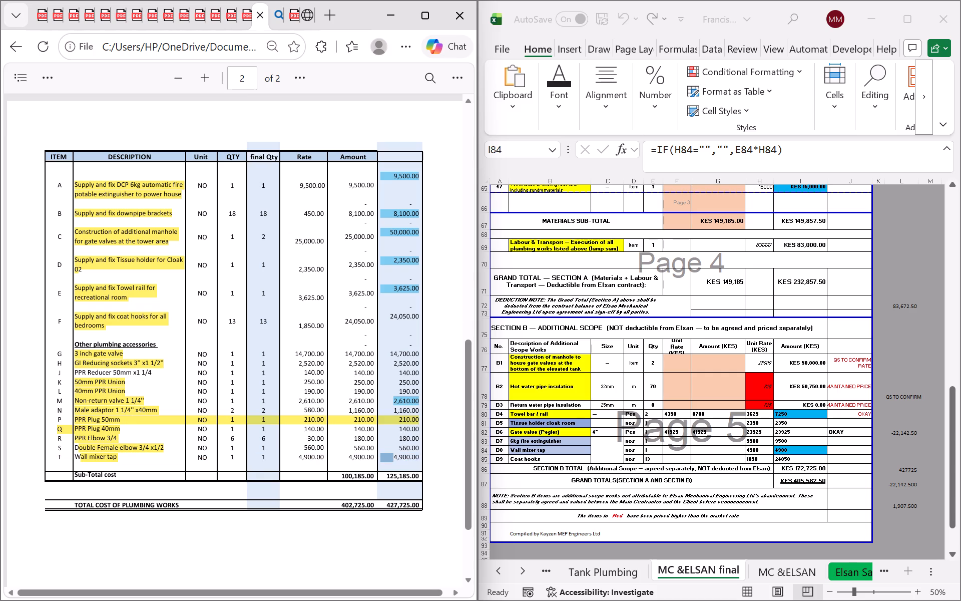
{"action": "left_click_drag", "start_coordinate": [420, 465], "coordinate": [419, 464]}
{"action": "left_click", "coordinate": [418, 460]}
{"action": "left_click_drag", "start_coordinate": [417, 459], "coordinate": [393, 458]}
{"action": "left_click", "coordinate": [419, 366]}
{"action": "left_click", "coordinate": [464, 427]}
In the Excel cost sheet, fill the Buffalo Construction amount cell of item 22, Double Elbow, with the same light blue.
{"action": "scroll", "coordinate": [661, 428], "scroll_direction": "up", "scroll_amount": 7}
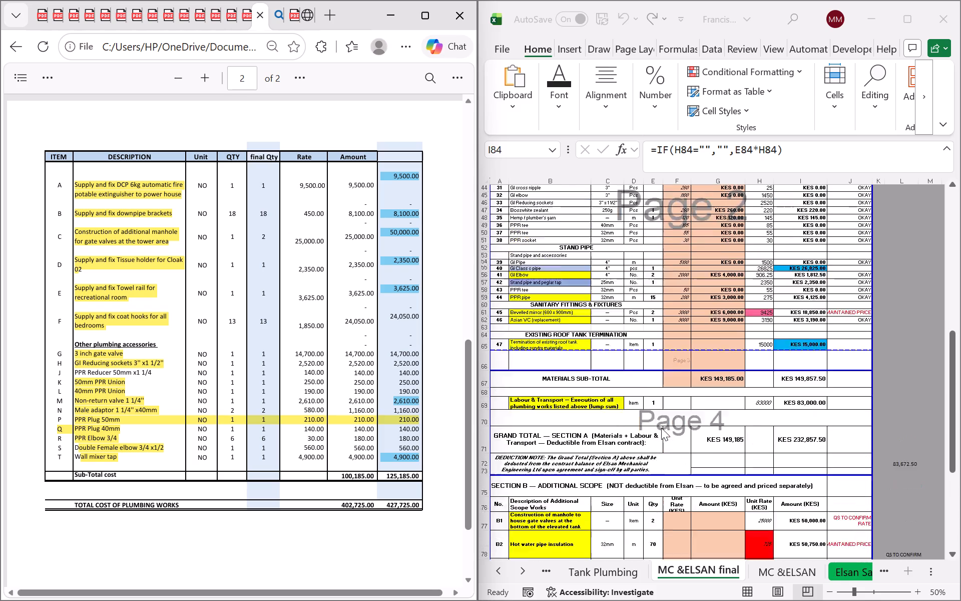
{"action": "scroll", "coordinate": [661, 428], "scroll_direction": "up", "scroll_amount": 2}
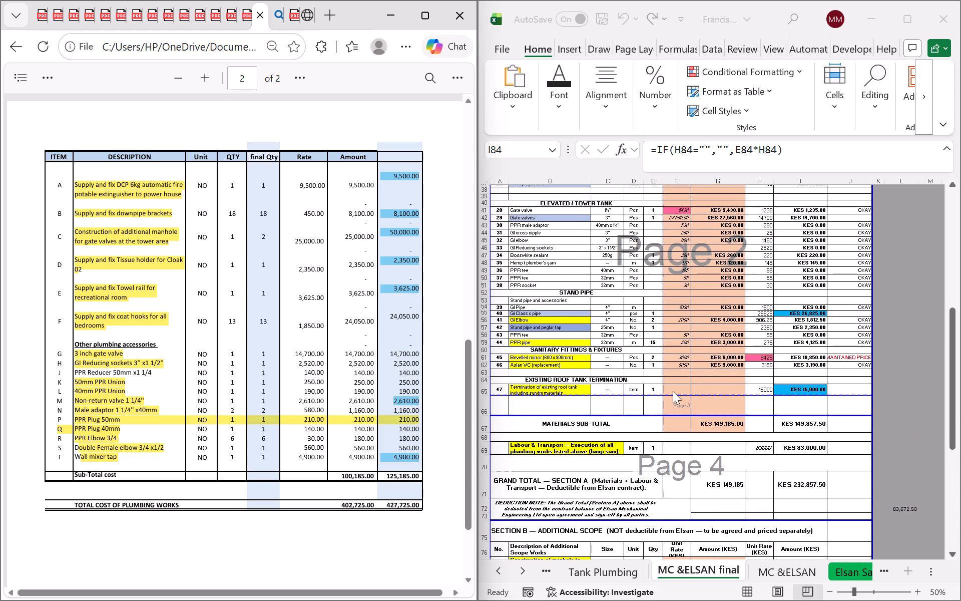
{"action": "scroll", "coordinate": [673, 391], "scroll_direction": "up", "scroll_amount": 8}
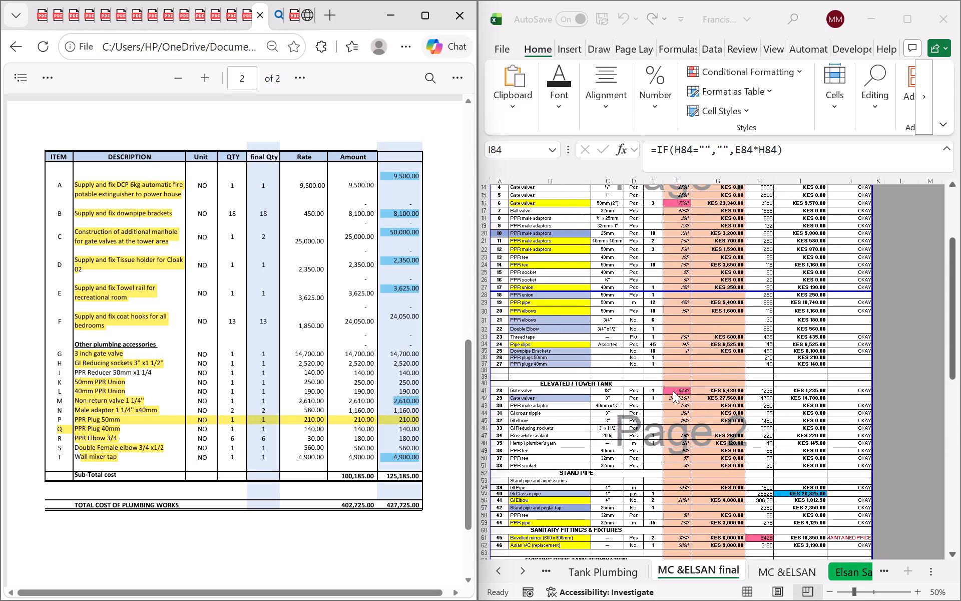
{"action": "scroll", "coordinate": [673, 391], "scroll_direction": "down", "scroll_amount": 3}
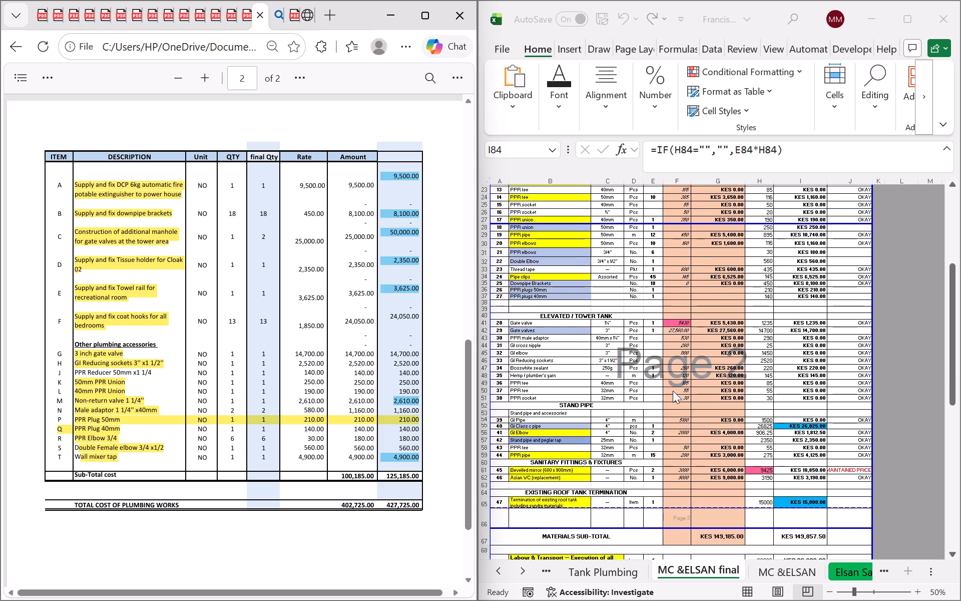
{"action": "scroll", "coordinate": [673, 391], "scroll_direction": "down", "scroll_amount": 11}
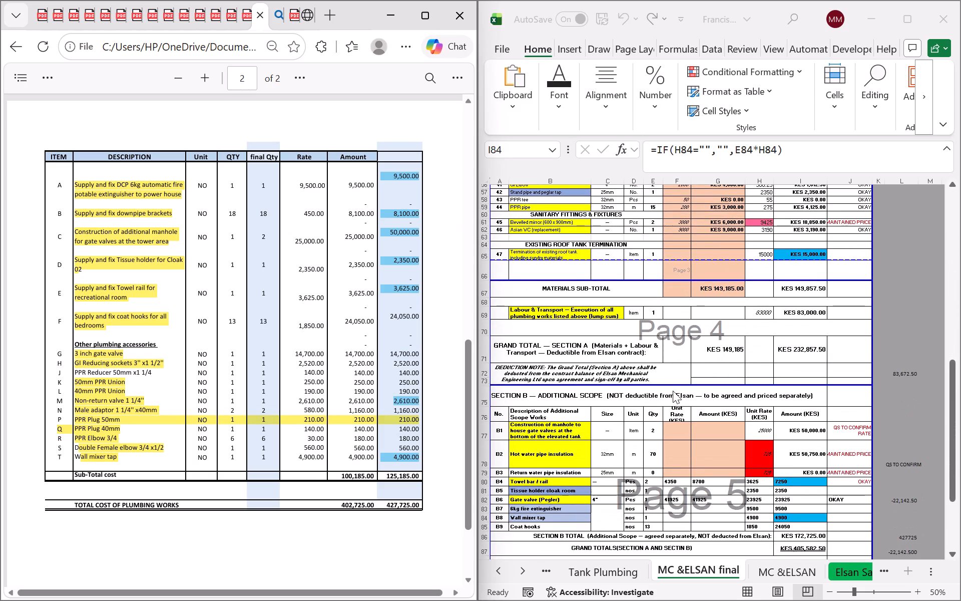
{"action": "scroll", "coordinate": [673, 391], "scroll_direction": "up", "scroll_amount": 8}
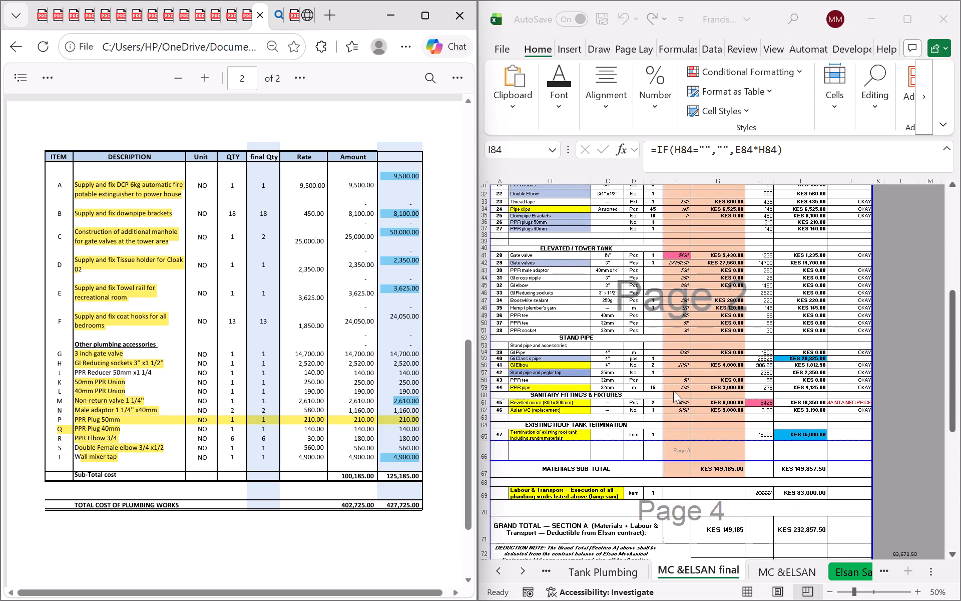
{"action": "scroll", "coordinate": [673, 391], "scroll_direction": "up", "scroll_amount": 7}
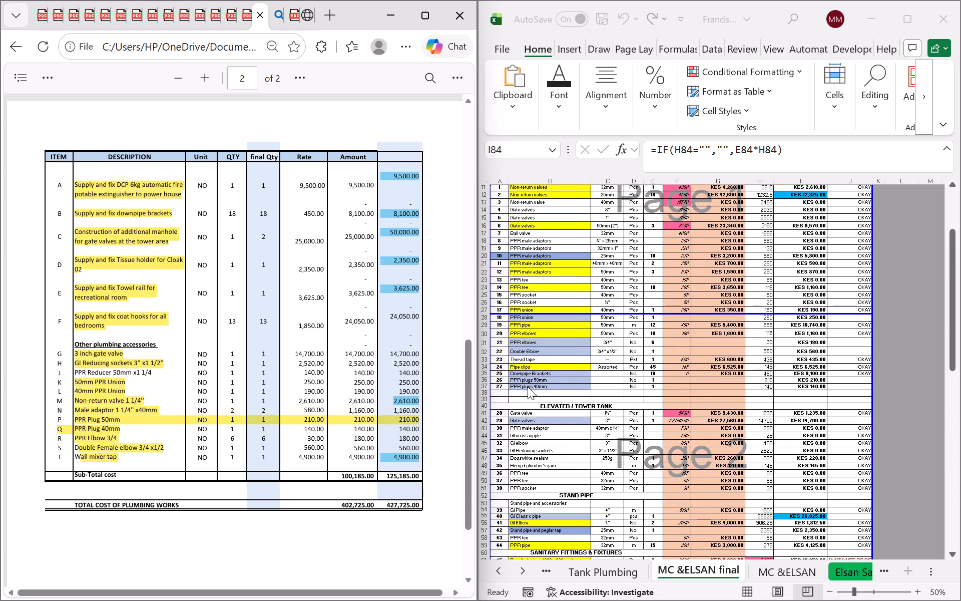
{"action": "scroll", "coordinate": [549, 368], "scroll_direction": "up", "scroll_amount": 3}
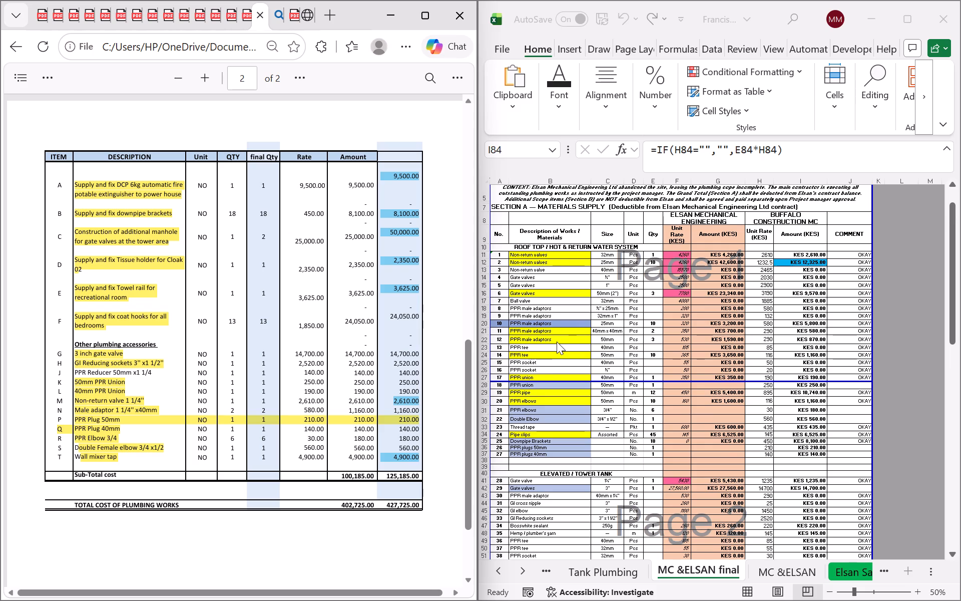
{"action": "left_click", "coordinate": [797, 411]}
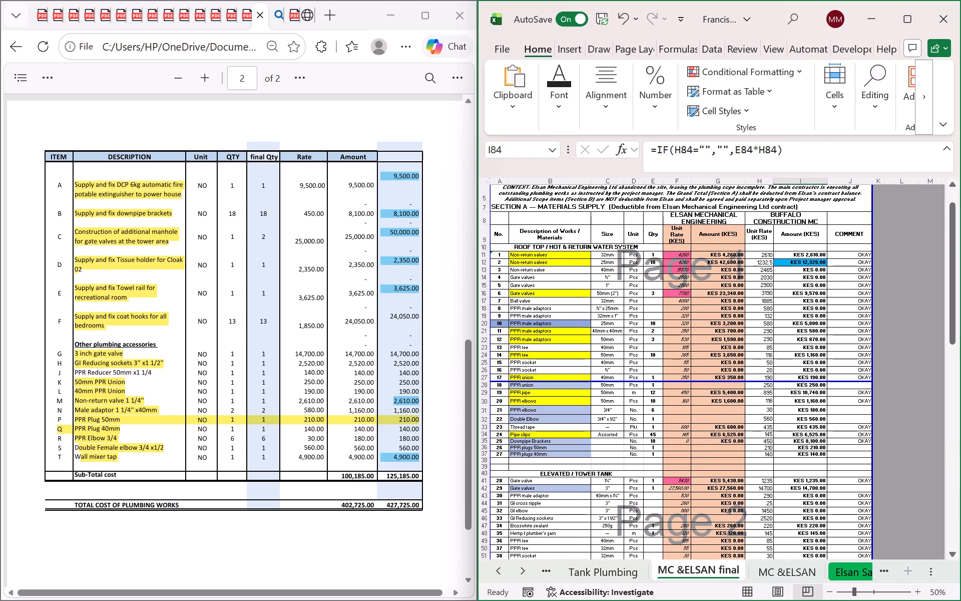
{"action": "left_click", "coordinate": [800, 417]}
{"action": "left_click", "coordinate": [574, 103]}
{"action": "left_click", "coordinate": [654, 168]}
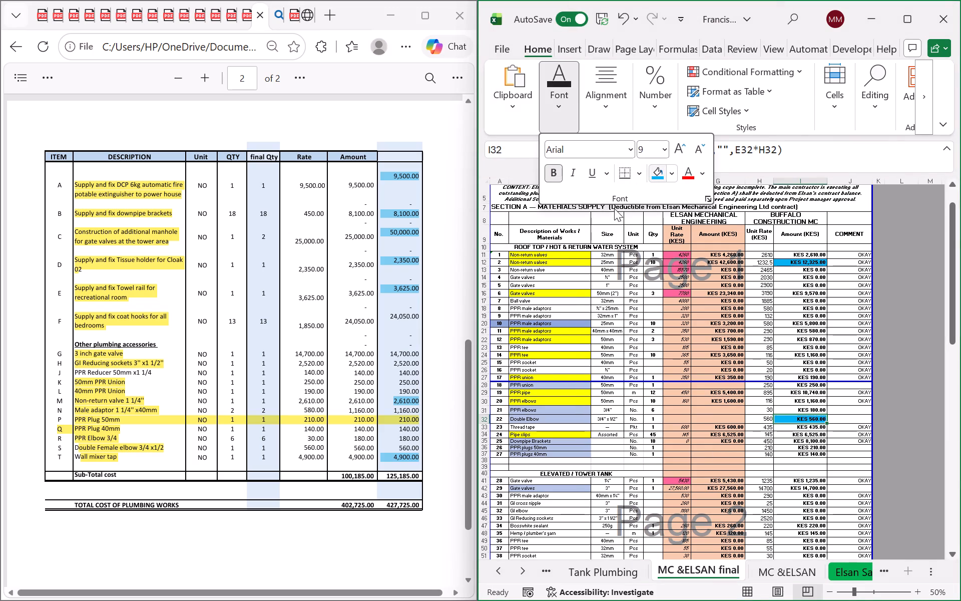
On page 2 of the PDF, highlight the final amount 560.00 of item S, Double Female elbow 3/4 x1/2, in blue.
{"action": "left_click", "coordinate": [377, 458]}
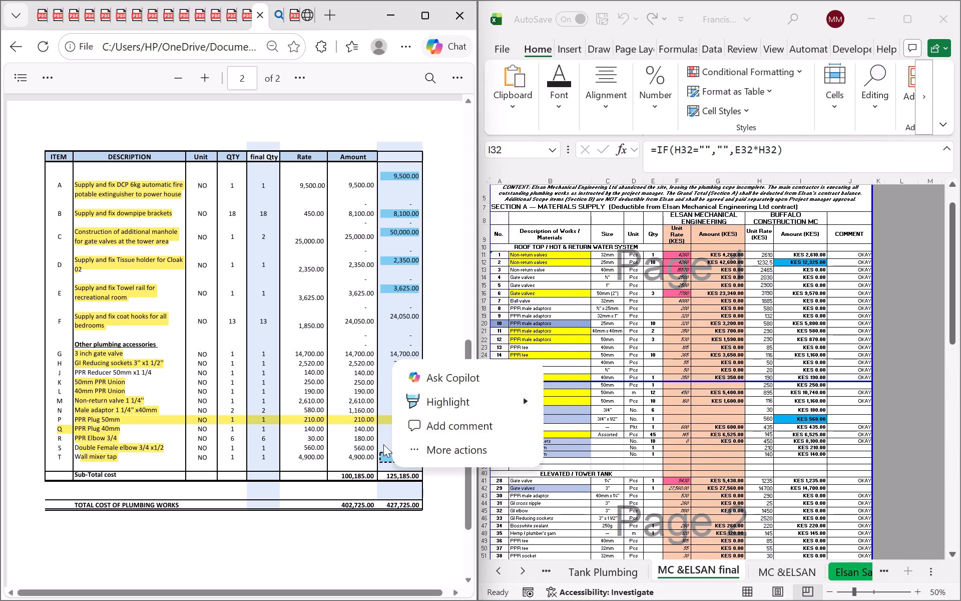
{"action": "left_click", "coordinate": [383, 444]}
{"action": "left_click_drag", "start_coordinate": [393, 447], "coordinate": [423, 447]}
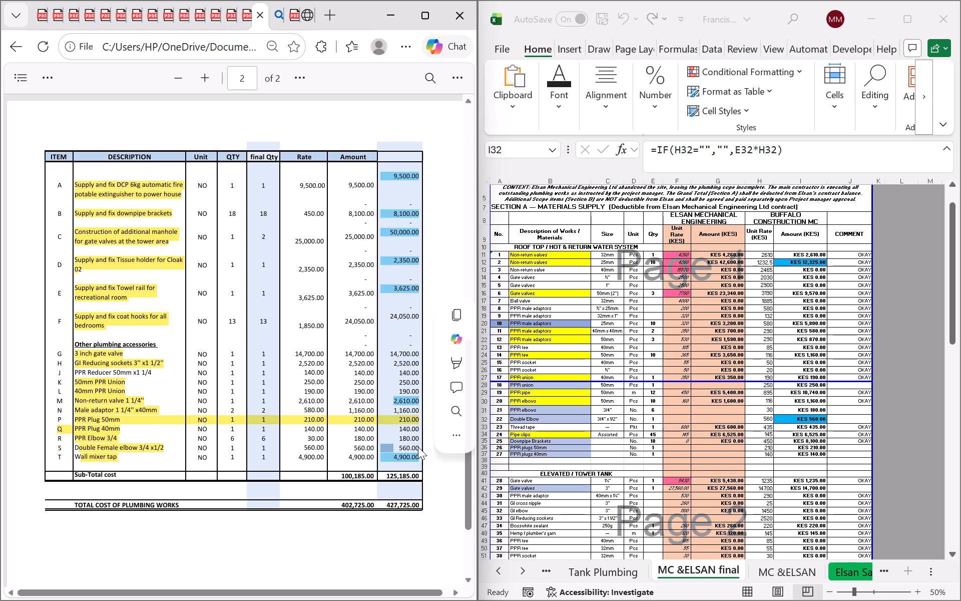
{"action": "left_click", "coordinate": [417, 446]}
{"action": "left_click_drag", "start_coordinate": [419, 449], "coordinate": [393, 448]}
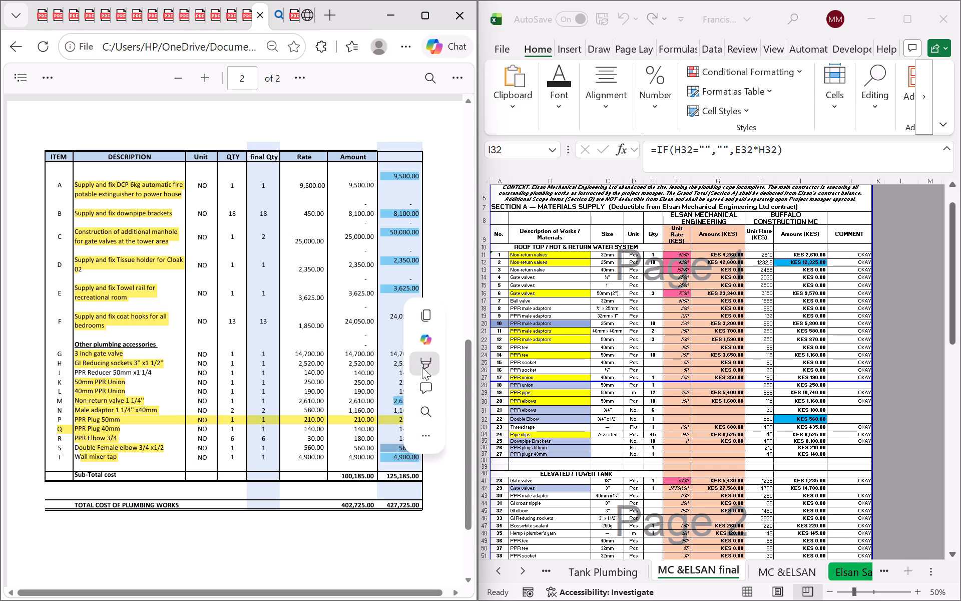
{"action": "left_click", "coordinate": [422, 367]}
{"action": "left_click", "coordinate": [597, 411]}
{"action": "left_click", "coordinate": [408, 431]}
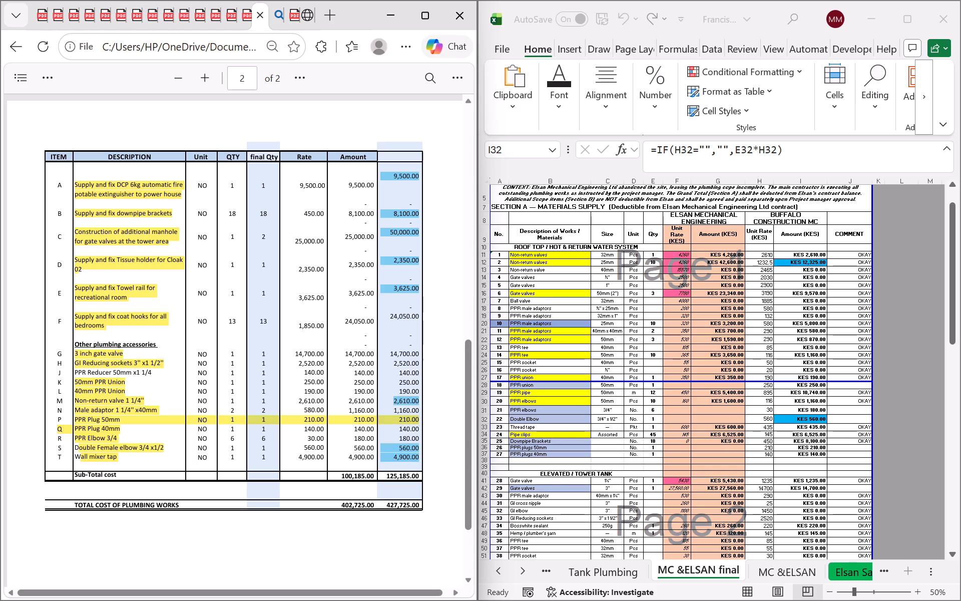
In the Excel cost sheet, fill the Buffalo Construction amount cell of item 21, PPR elbows 3/4", with the same light blue.
{"action": "left_click", "coordinate": [419, 436]}
{"action": "scroll", "coordinate": [665, 387], "scroll_direction": "down", "scroll_amount": 1}
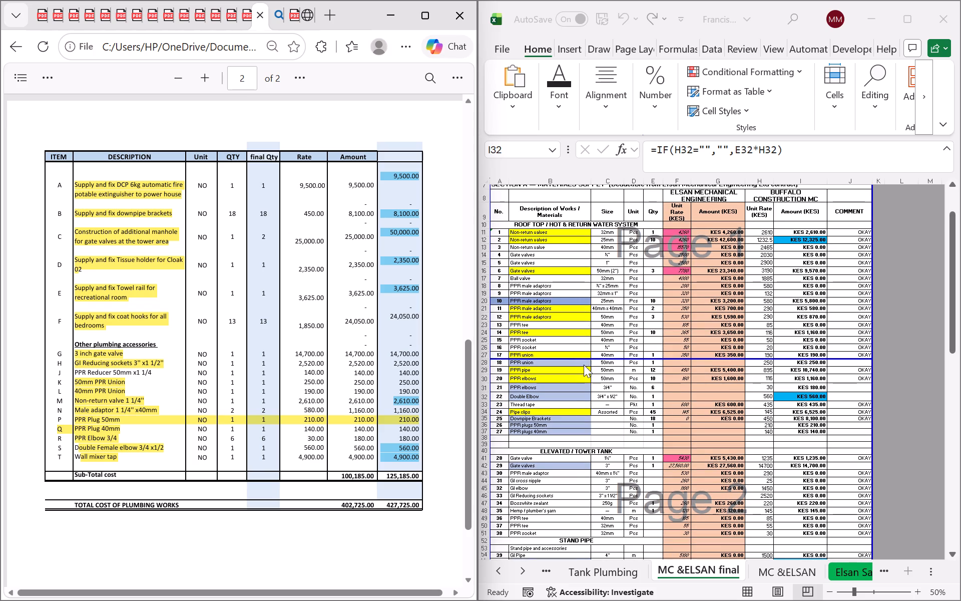
{"action": "double_click", "coordinate": [787, 384]}
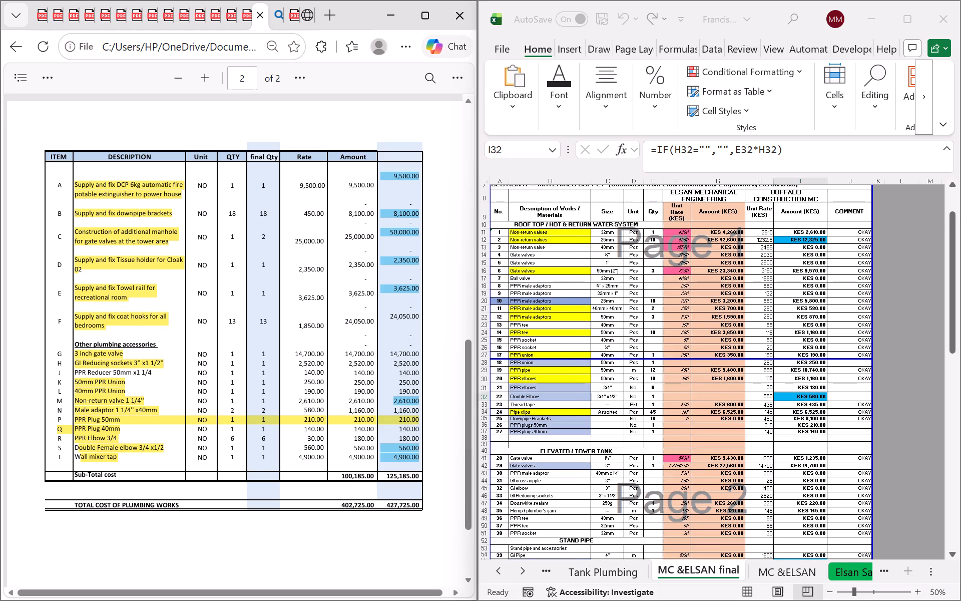
{"action": "left_click", "coordinate": [565, 124]}
{"action": "left_click", "coordinate": [665, 173]}
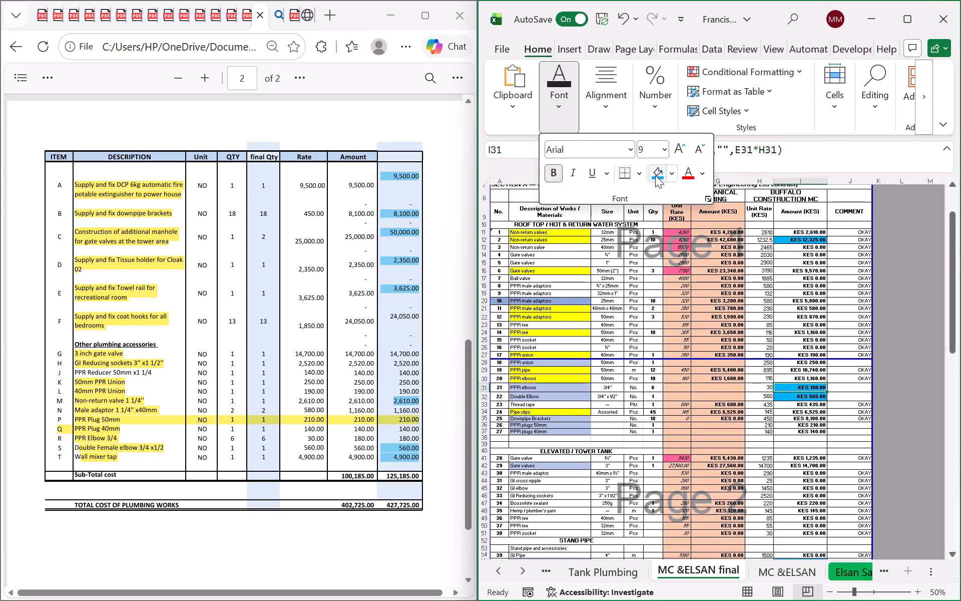
On page 2 of the PDF, highlight the final amount 180.00 of item R, PPR Elbow 3/4, in blue.
{"action": "left_click", "coordinate": [405, 439]}
{"action": "left_click_drag", "start_coordinate": [394, 439], "coordinate": [413, 439]}
{"action": "left_click", "coordinate": [439, 353]}
{"action": "left_click", "coordinate": [494, 404]}
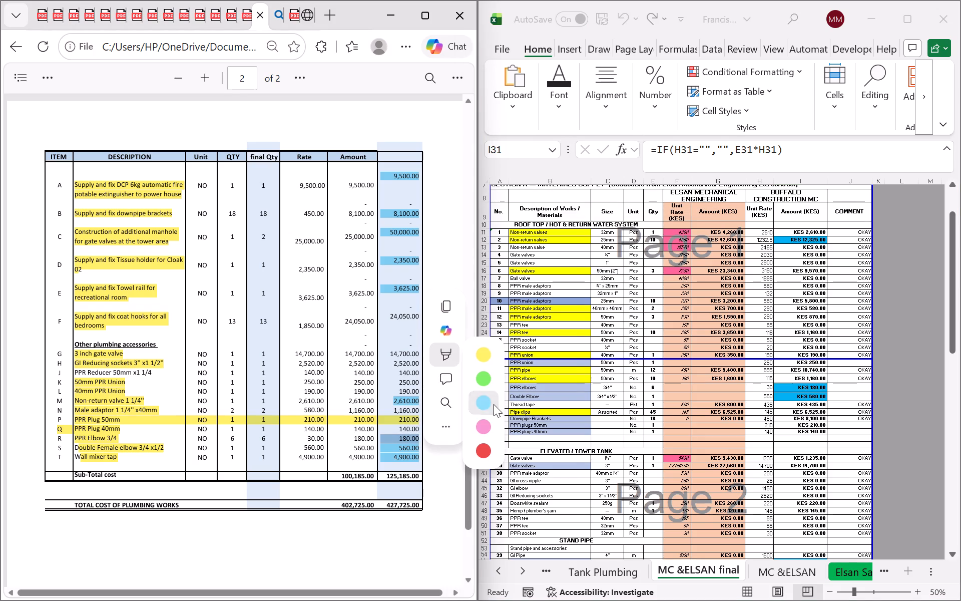
{"action": "left_click", "coordinate": [434, 419]}
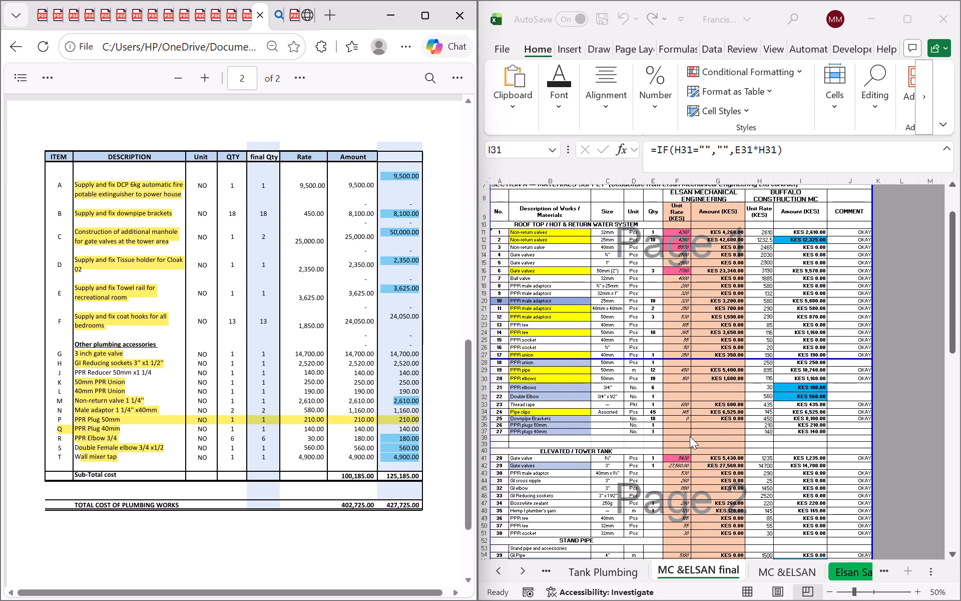
On page 2 of the PDF, highlight the final amount 140.00 of item Q, PPR Plug 40mm, in blue.
{"action": "left_click_drag", "start_coordinate": [395, 422], "coordinate": [408, 432]}
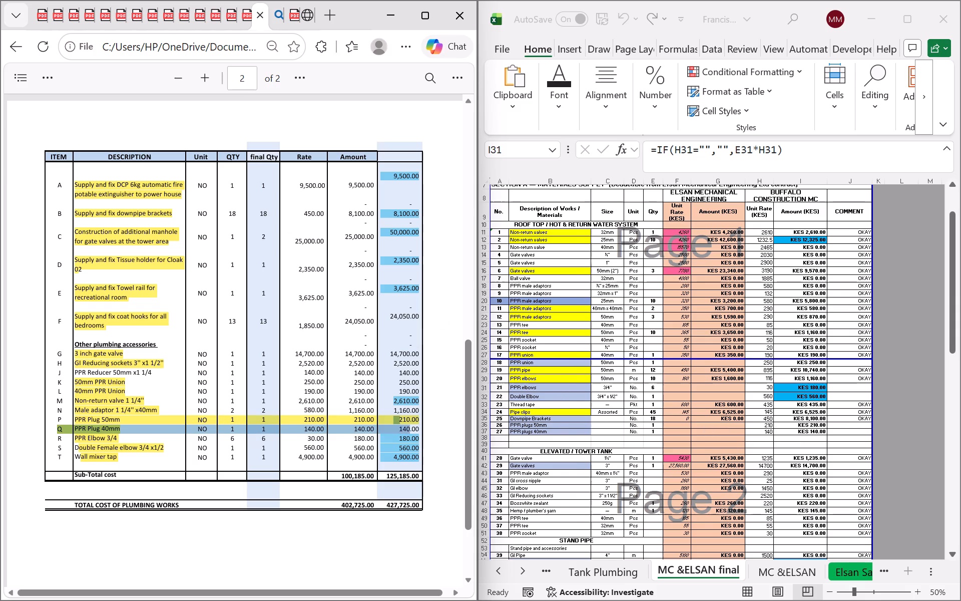
{"action": "left_click", "coordinate": [395, 420]}
{"action": "left_click", "coordinate": [399, 429]}
{"action": "left_click_drag", "start_coordinate": [399, 428], "coordinate": [409, 428]}
{"action": "left_click", "coordinate": [429, 335]}
{"action": "left_click", "coordinate": [474, 398]}
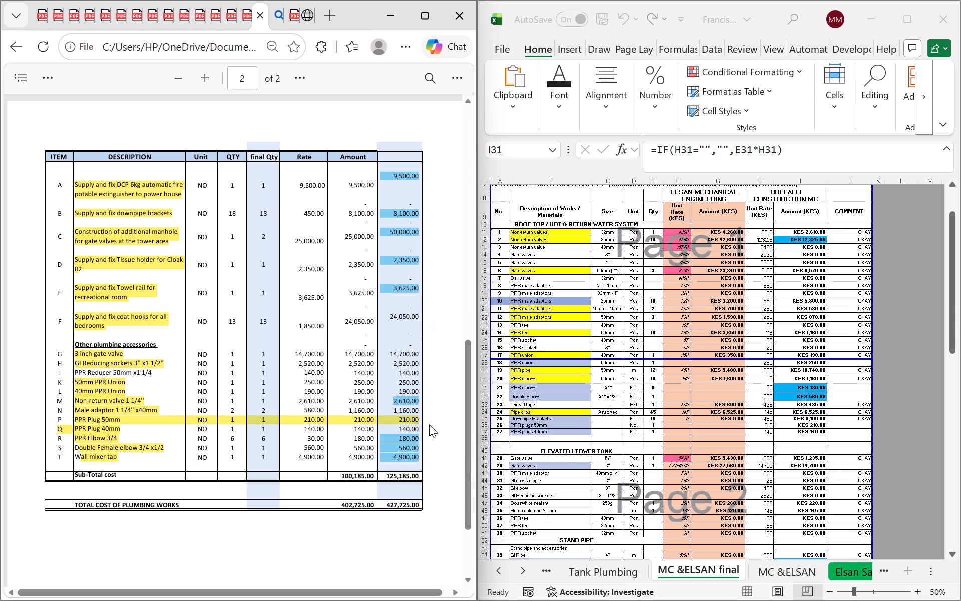
In the Excel cost sheet, fill the Buffalo Construction amount cell of item 27, PPR plugs 40mm, with the same light blue.
{"action": "left_click", "coordinate": [804, 425]}
{"action": "left_click", "coordinate": [804, 430]}
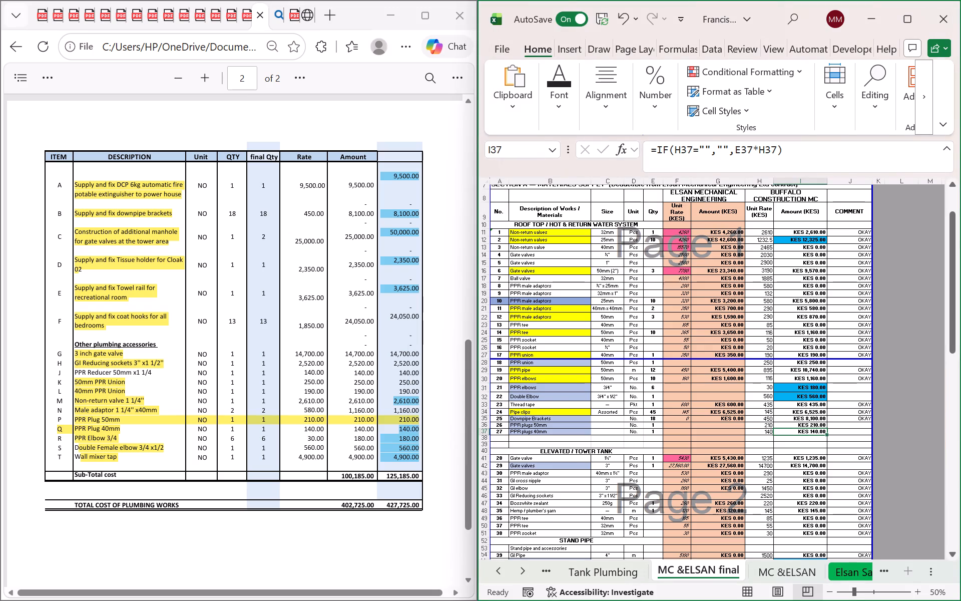
{"action": "left_click", "coordinate": [547, 121]}
{"action": "left_click", "coordinate": [654, 175]}
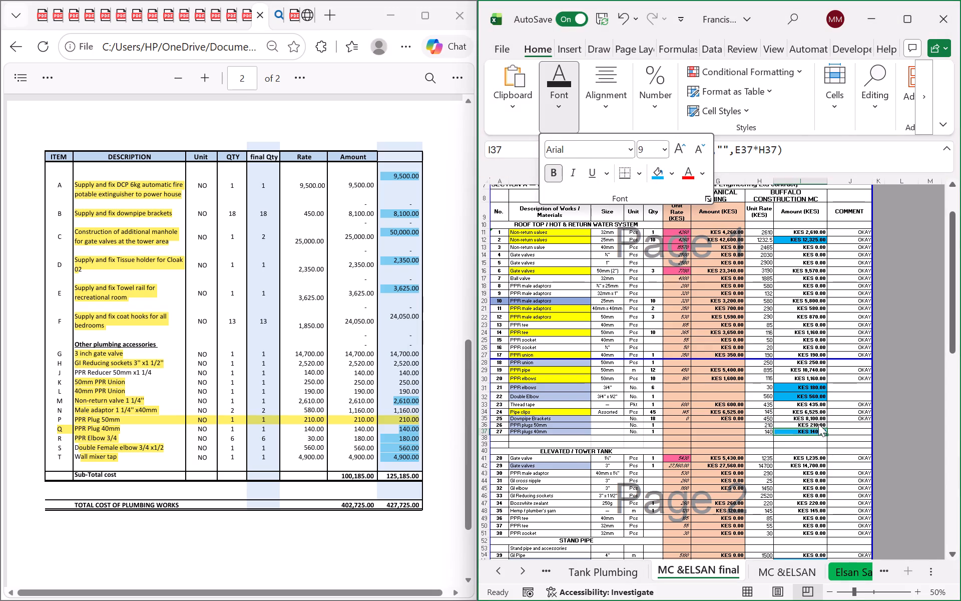
Fill the Buffalo Construction amount cell of item 26, PPR plugs 50mm, with the same light blue.
{"action": "left_click", "coordinate": [818, 423]}
{"action": "left_click", "coordinate": [818, 423]}
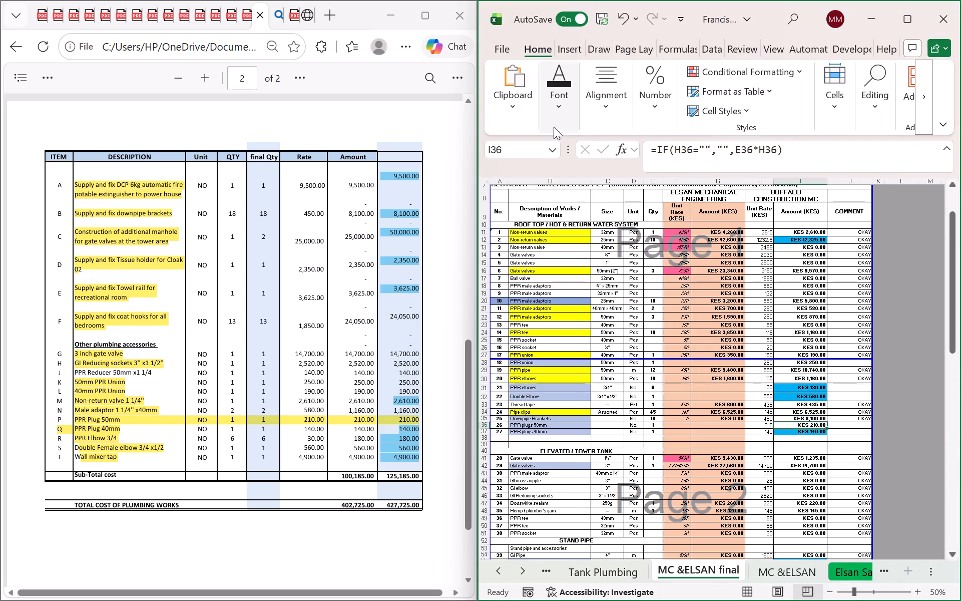
{"action": "left_click", "coordinate": [550, 116]}
{"action": "left_click", "coordinate": [660, 165]}
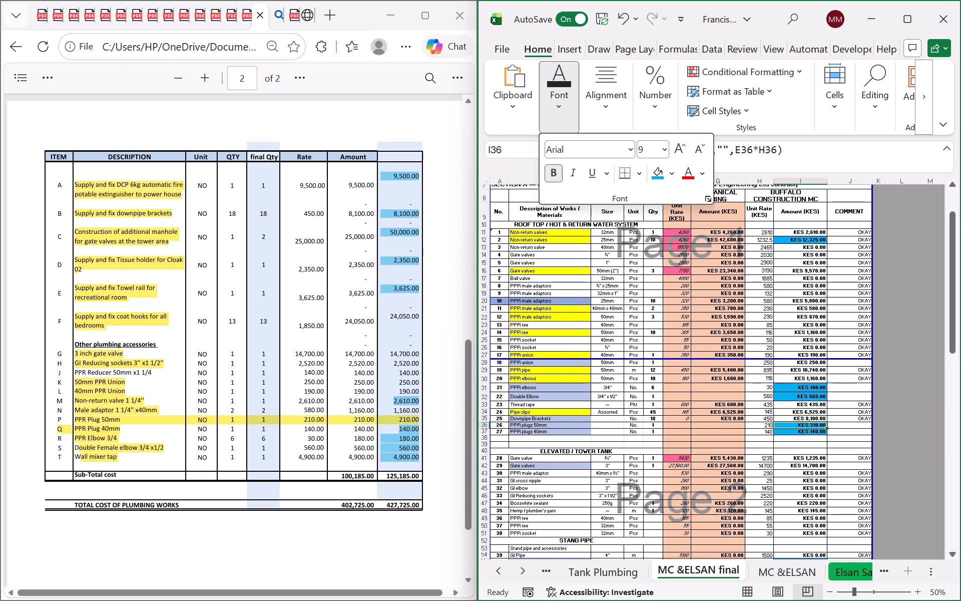
On page 2 of the PDF, highlight the final amount 210.00 of item P, PPR Plug 50mm, in blue.
{"action": "left_click", "coordinate": [403, 427]}
{"action": "left_click", "coordinate": [397, 417]}
{"action": "left_click", "coordinate": [397, 417]}
{"action": "left_click_drag", "start_coordinate": [397, 417], "coordinate": [414, 417]}
{"action": "left_click", "coordinate": [401, 423]}
{"action": "left_click", "coordinate": [399, 420]}
{"action": "left_click", "coordinate": [399, 419]}
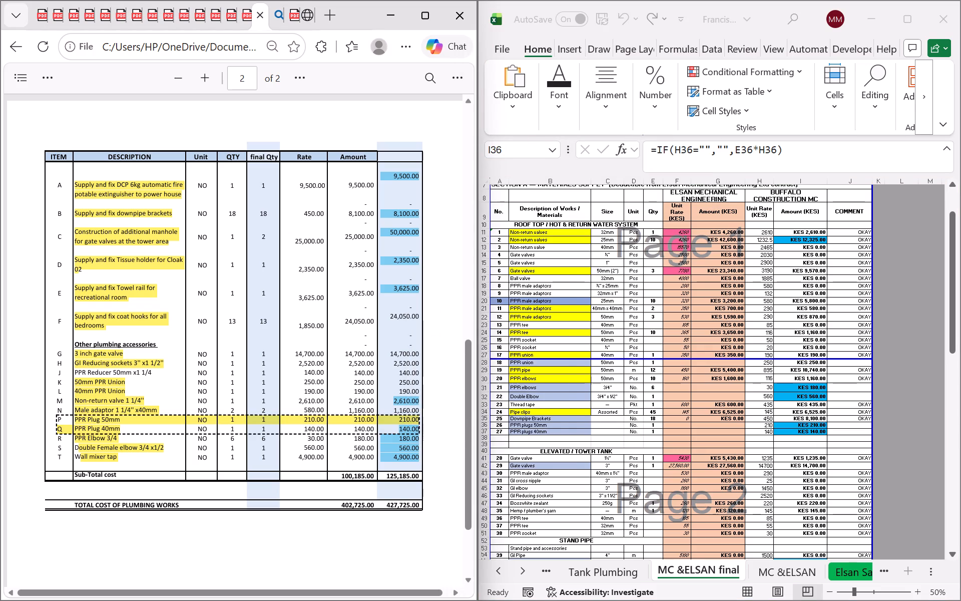
{"action": "left_click", "coordinate": [399, 419]}
{"action": "left_click", "coordinate": [432, 332]}
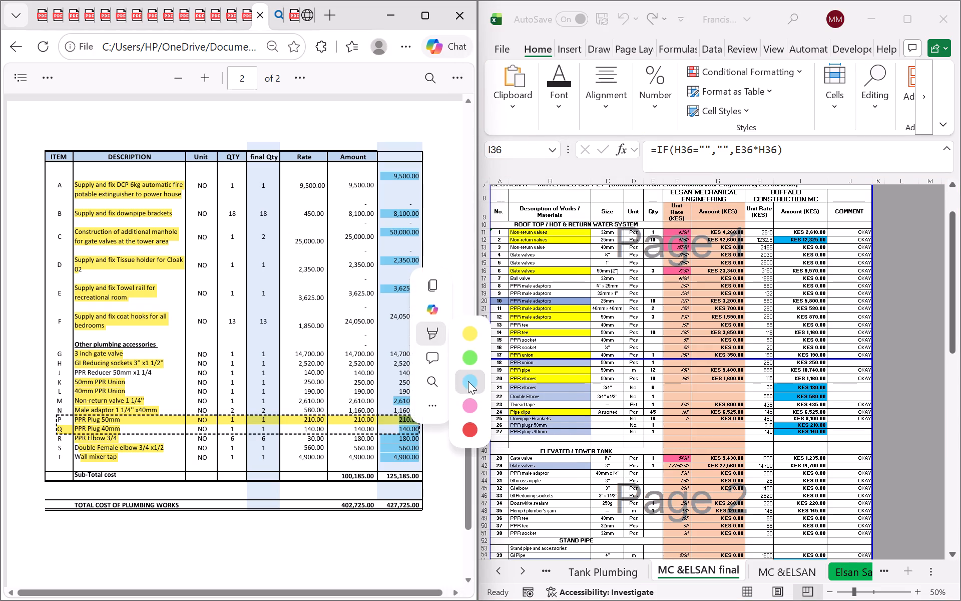
{"action": "left_click", "coordinate": [468, 382]}
{"action": "left_click", "coordinate": [401, 387]}
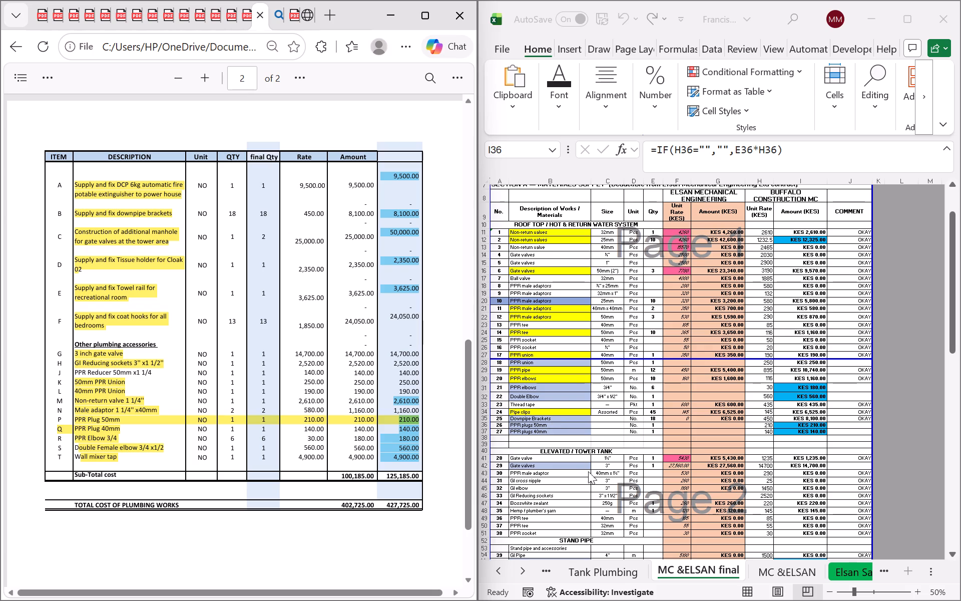
In the Elevated / Tower Tank section of the Excel cost sheet, set the quantity of item 30, PPR male adaptor, to 2.
{"action": "left_click", "coordinate": [807, 473]}
{"action": "left_click", "coordinate": [807, 473]}
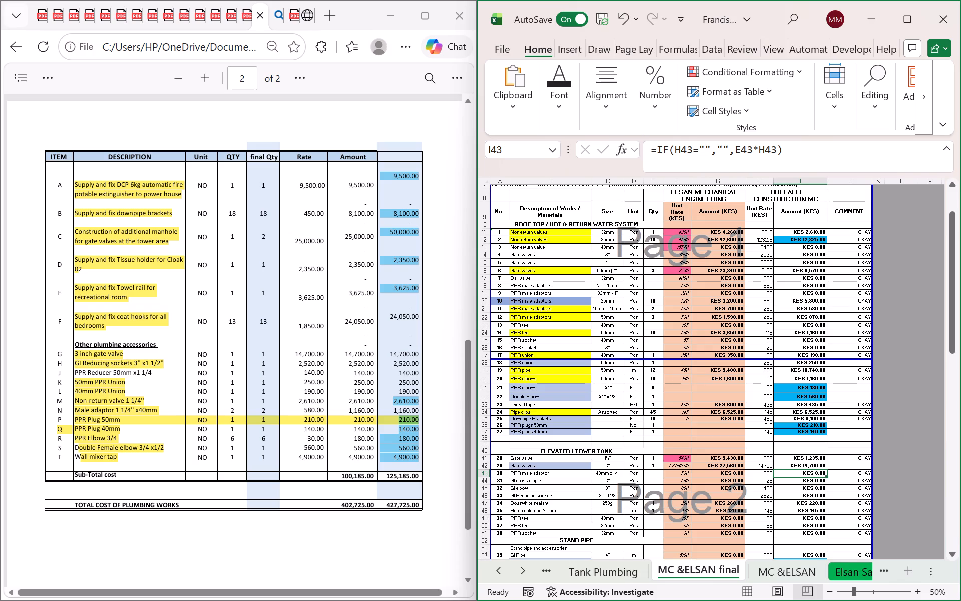
{"action": "left_click", "coordinate": [651, 475]}
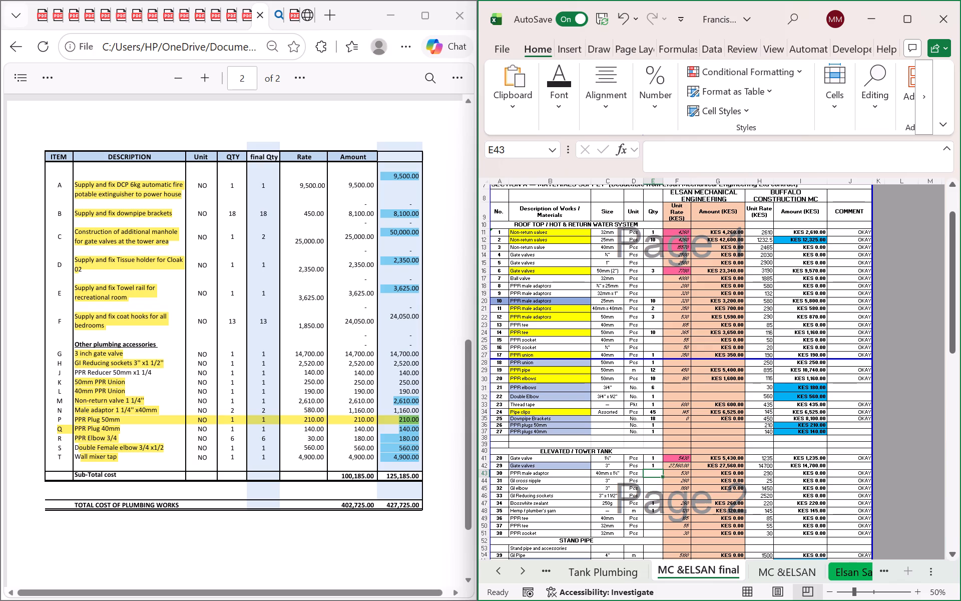
{"action": "scroll", "coordinate": [721, 429], "scroll_direction": "up", "scroll_amount": 3}
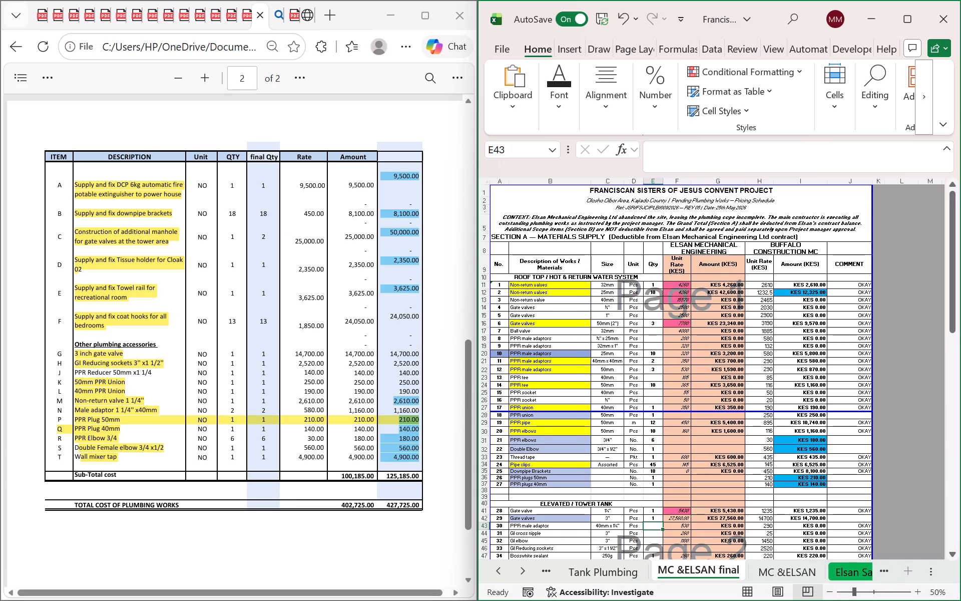
{"action": "scroll", "coordinate": [690, 494], "scroll_direction": "down", "scroll_amount": 1}
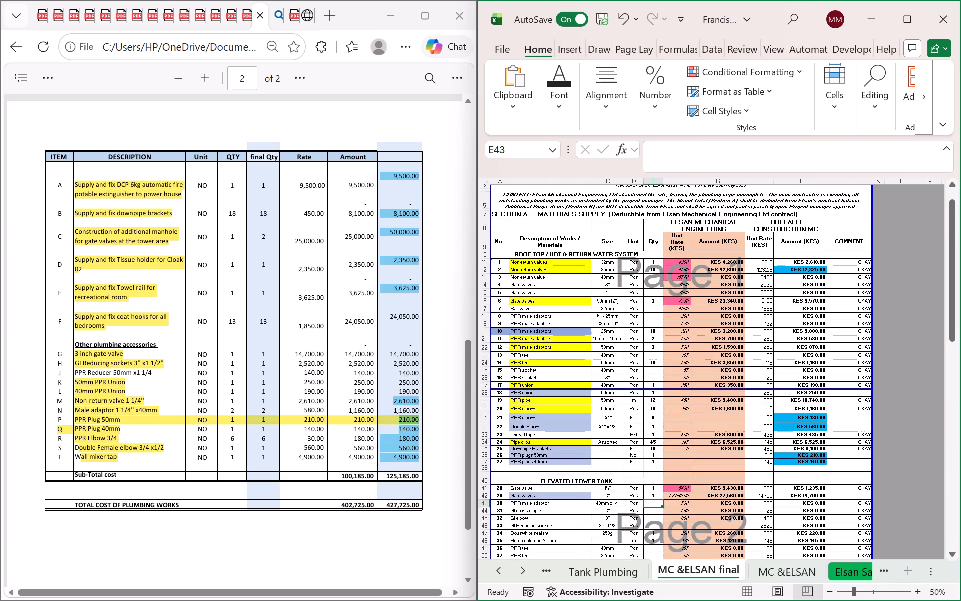
{"action": "scroll", "coordinate": [702, 462], "scroll_direction": "down", "scroll_amount": 4}
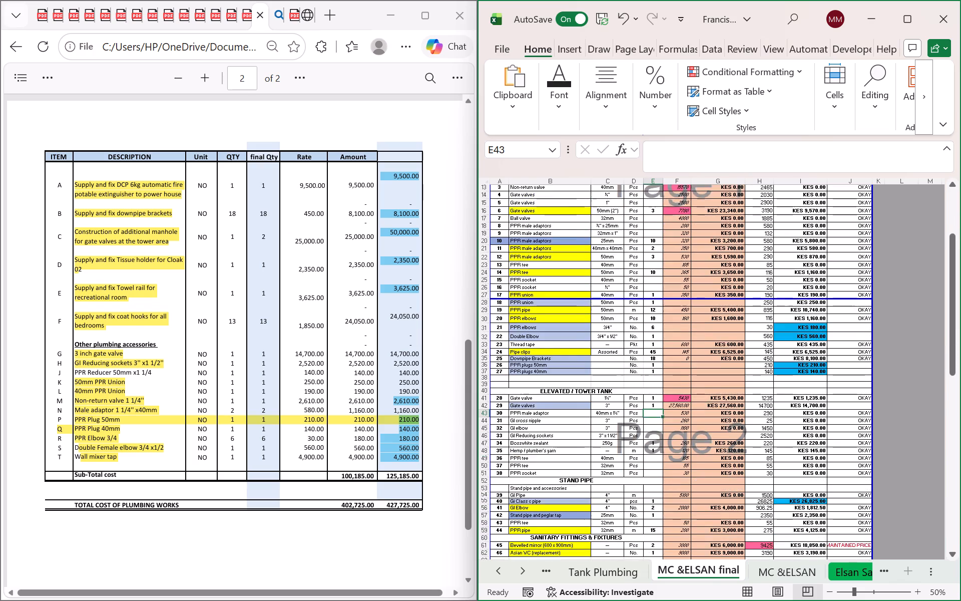
{"action": "scroll", "coordinate": [702, 462], "scroll_direction": "down", "scroll_amount": 3}
{"action": "scroll", "coordinate": [701, 464], "scroll_direction": "up", "scroll_amount": 2}
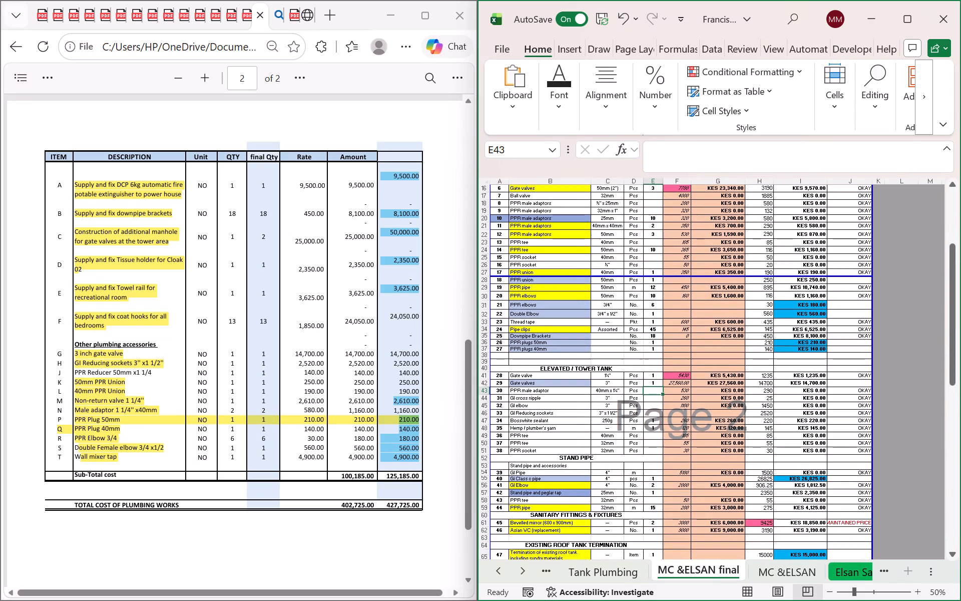
{"action": "key", "text": "2"}
{"action": "left_click", "coordinate": [665, 425]}
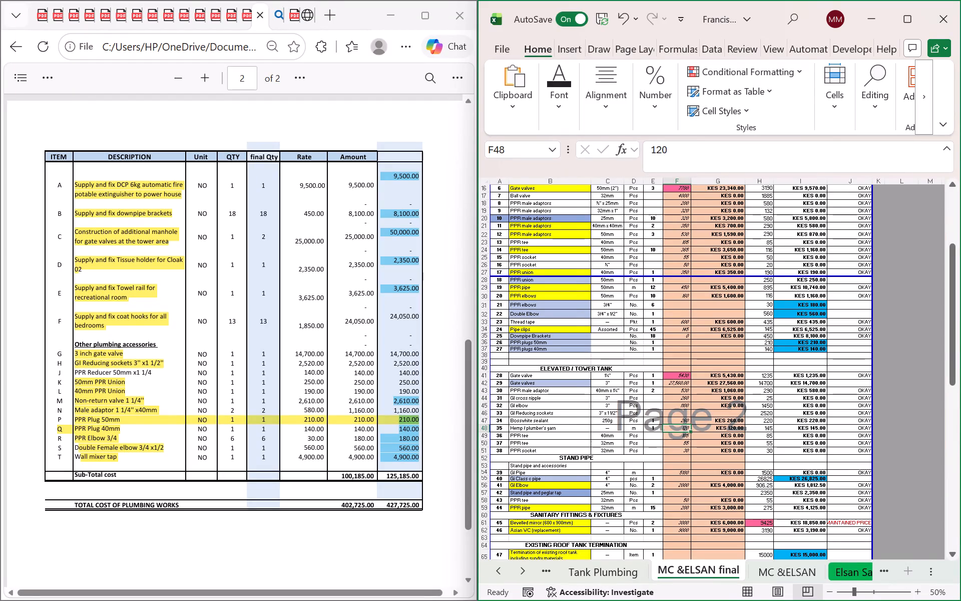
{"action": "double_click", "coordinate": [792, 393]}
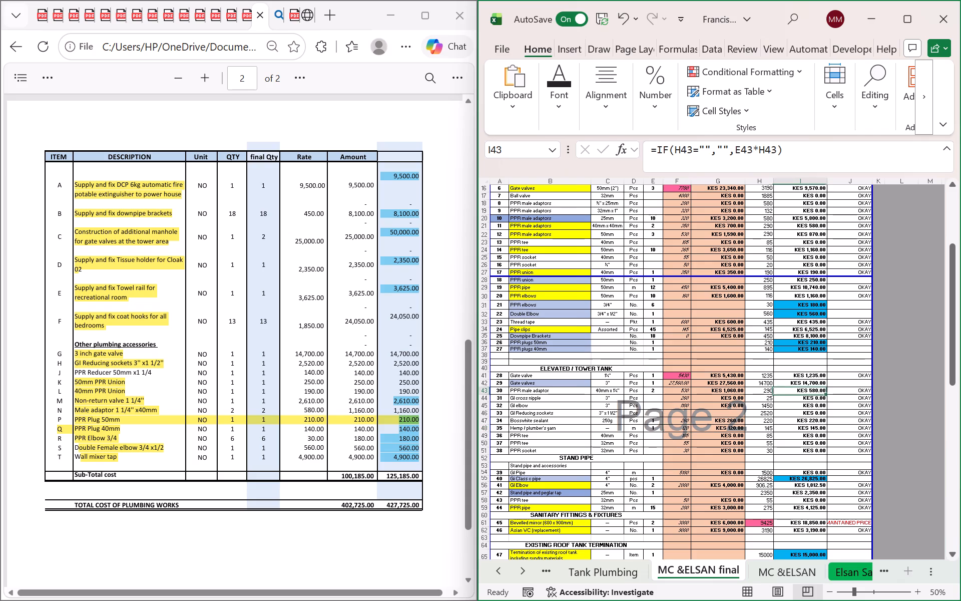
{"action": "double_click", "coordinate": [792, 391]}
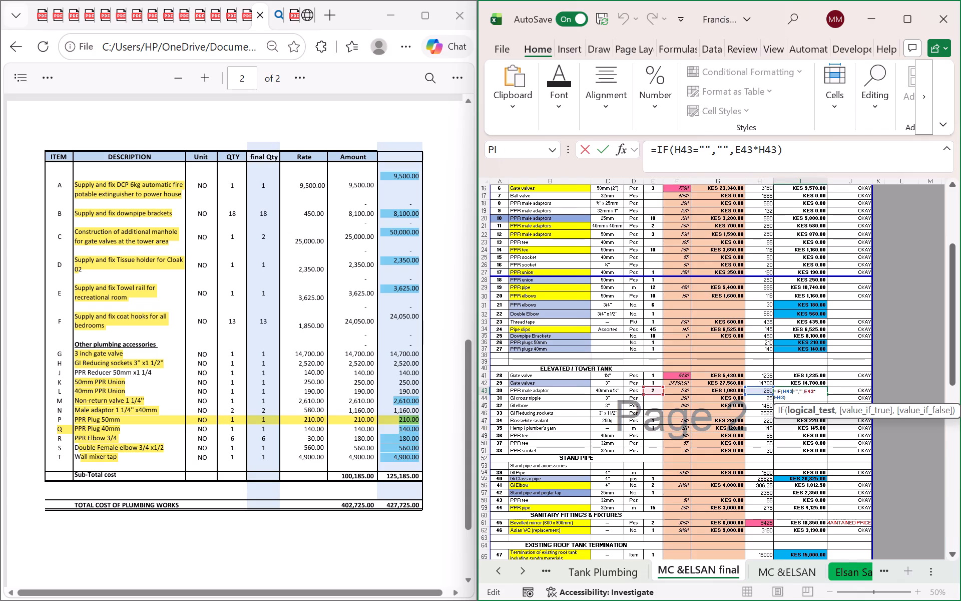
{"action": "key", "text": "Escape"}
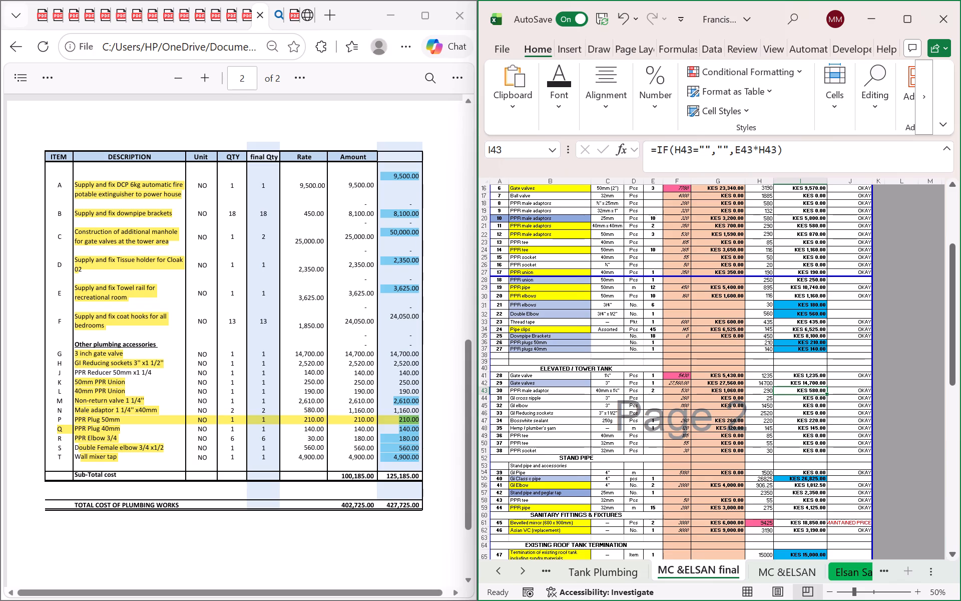
Set the Buffalo Construction unit rate of item 30, PPR male adaptor, to 580.
{"action": "left_click", "coordinate": [760, 392]}
{"action": "type", "text": "580"}
{"action": "left_click", "coordinate": [764, 424]}
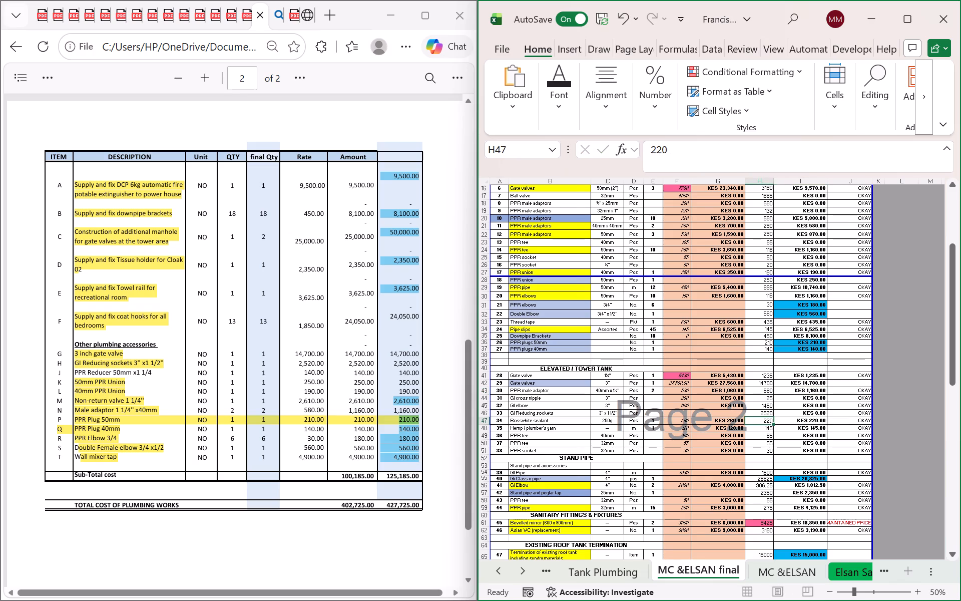
Fill the Buffalo Construction amount cell of item 30, PPR male adaptor, with the same light blue.
{"action": "left_click", "coordinate": [787, 392]}
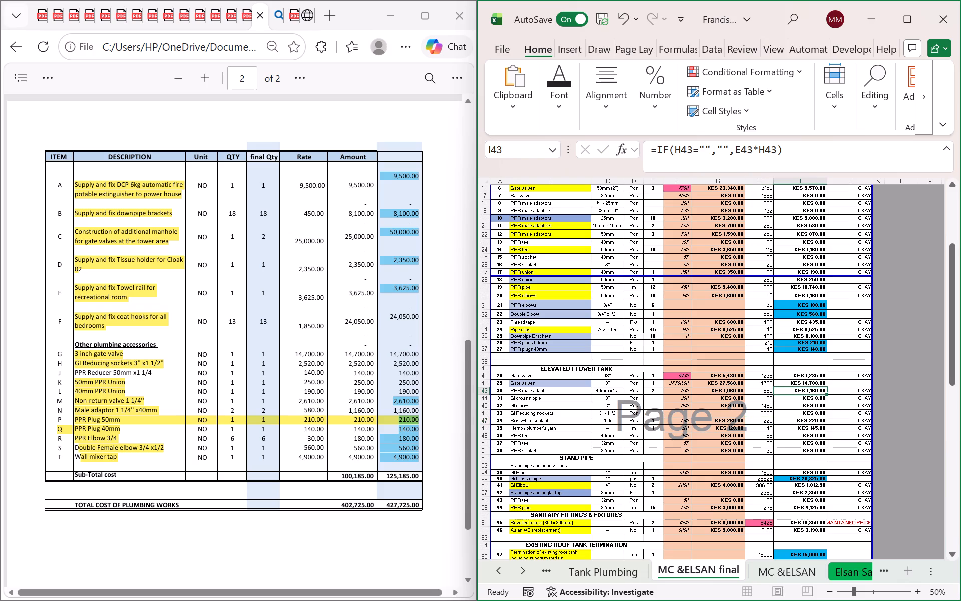
{"action": "left_click", "coordinate": [569, 106]}
{"action": "left_click", "coordinate": [661, 167]}
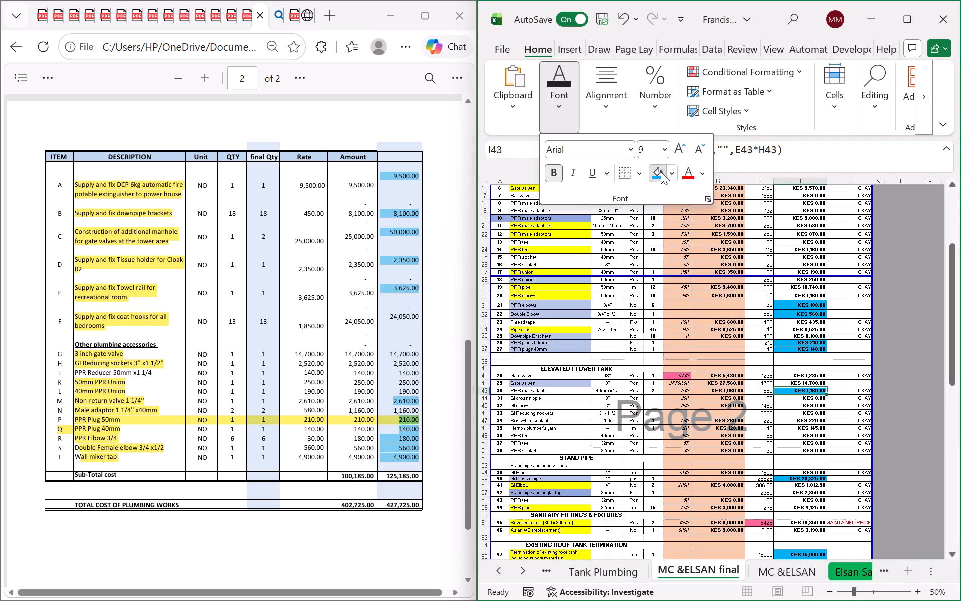
On page 2 of the PDF, highlight the final amount 1,160.00 of item N, Male adaptor 1 1/4" x40mm, in blue.
{"action": "left_click", "coordinate": [418, 415]}
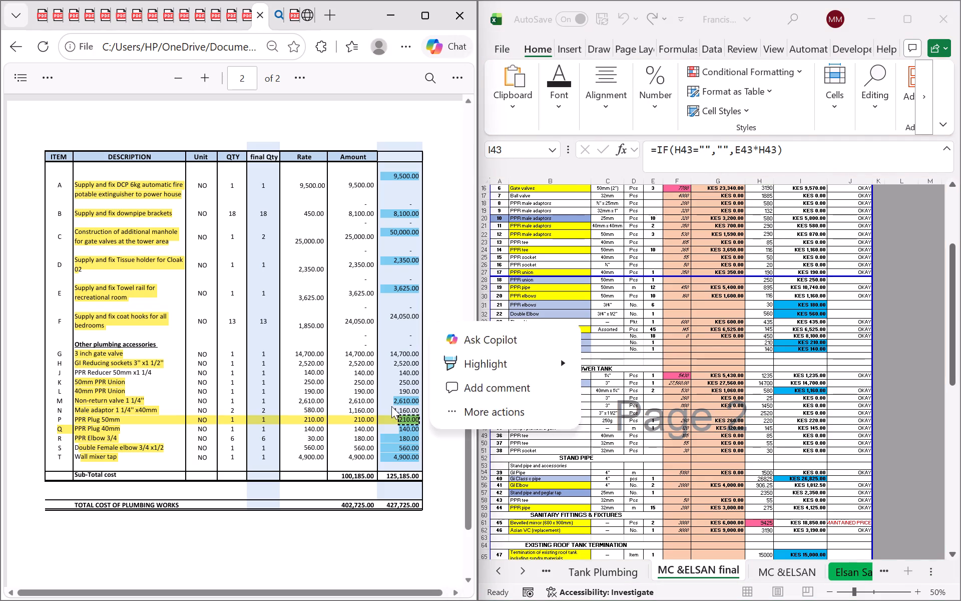
{"action": "left_click", "coordinate": [391, 406]}
{"action": "left_click", "coordinate": [392, 408]}
{"action": "left_click_drag", "start_coordinate": [392, 408], "coordinate": [417, 408]}
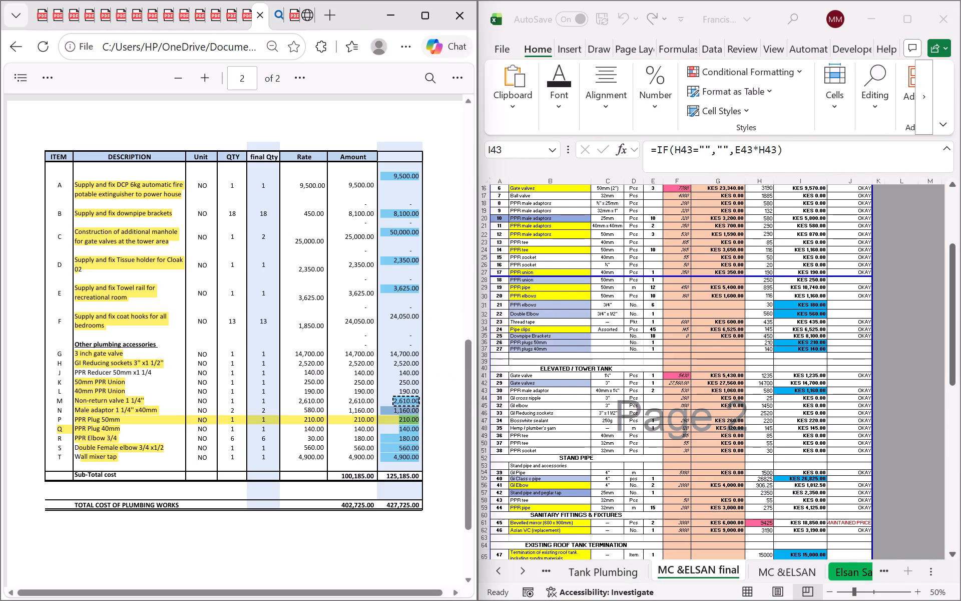
{"action": "left_click_drag", "start_coordinate": [417, 408], "coordinate": [419, 408]}
{"action": "left_click", "coordinate": [412, 411]}
{"action": "left_click_drag", "start_coordinate": [416, 411], "coordinate": [387, 411]}
{"action": "left_click", "coordinate": [421, 315]}
{"action": "left_click", "coordinate": [457, 366]}
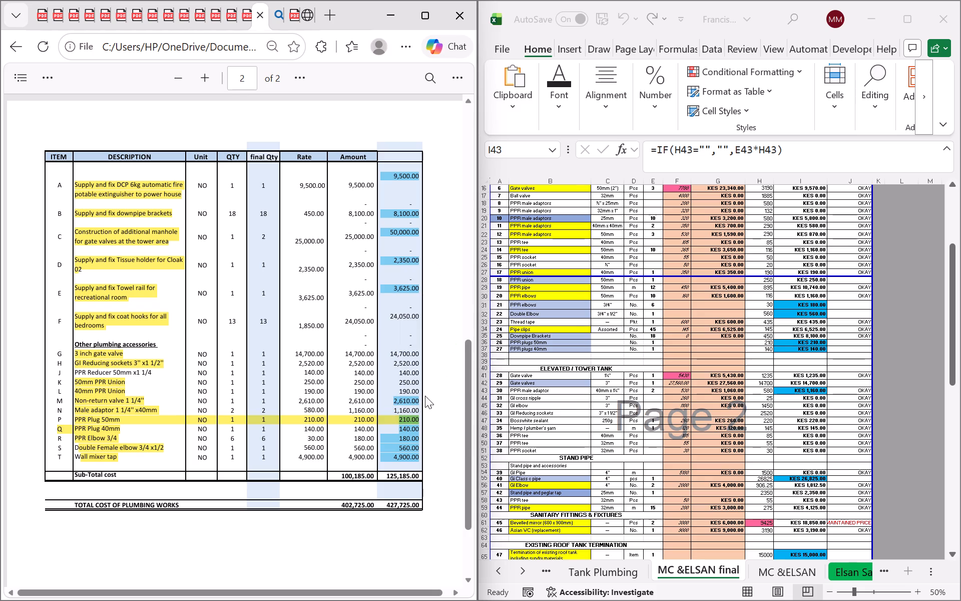
{"action": "left_click", "coordinate": [423, 396]}
Fill the Buffalo Construction amount cells of items 17 and 18, the 40mm and 50mm PPR unions, with the same blue.
{"action": "scroll", "coordinate": [770, 371], "scroll_direction": "up", "scroll_amount": 2}
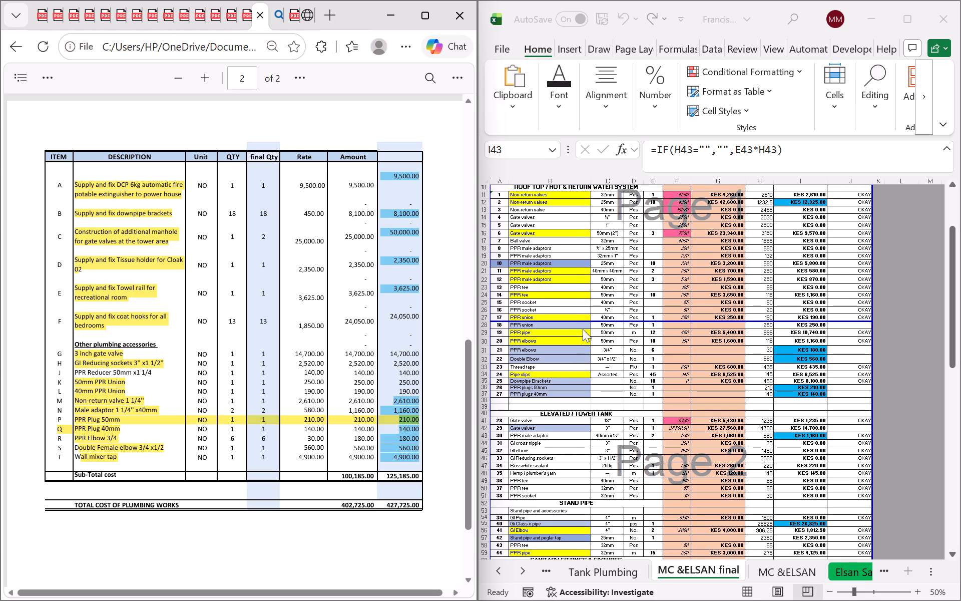
{"action": "scroll", "coordinate": [590, 326], "scroll_direction": "up", "scroll_amount": 1}
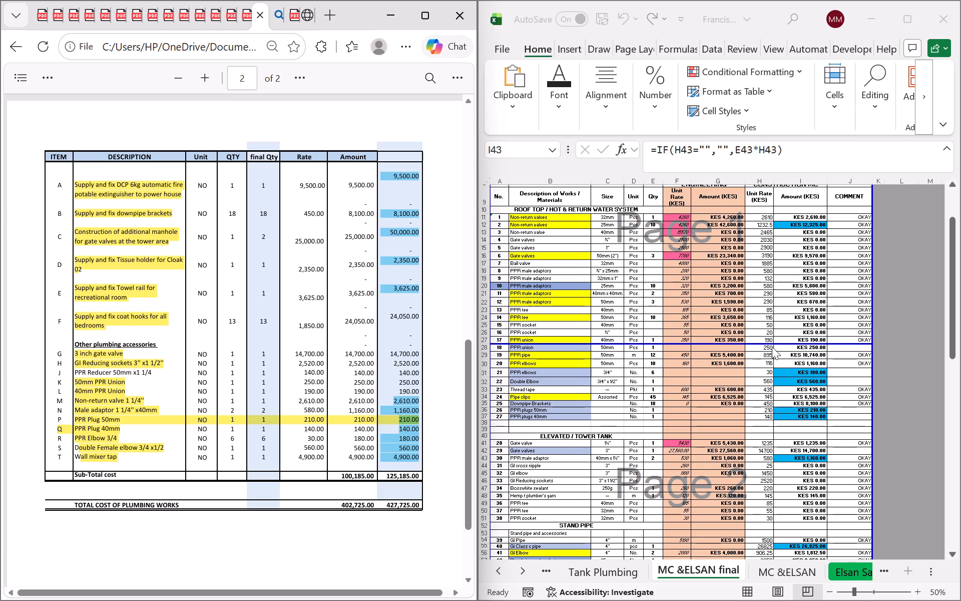
{"action": "left_click", "coordinate": [814, 348]}
{"action": "left_click", "coordinate": [814, 348]}
{"action": "left_click", "coordinate": [803, 348]}
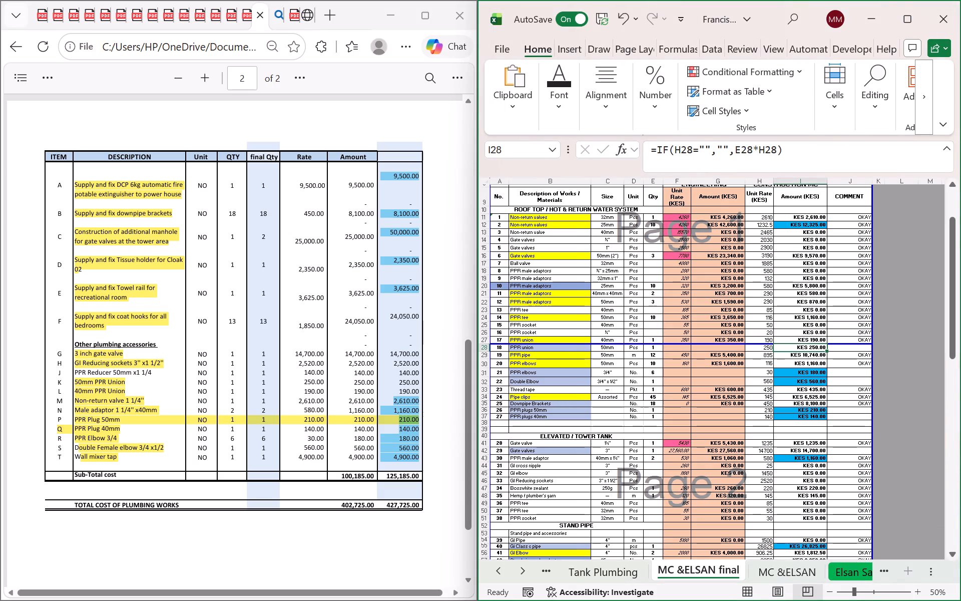
{"action": "left_click", "coordinate": [803, 341]}
{"action": "left_click", "coordinate": [796, 337]}
{"action": "left_click_drag", "start_coordinate": [789, 339], "coordinate": [789, 342]}
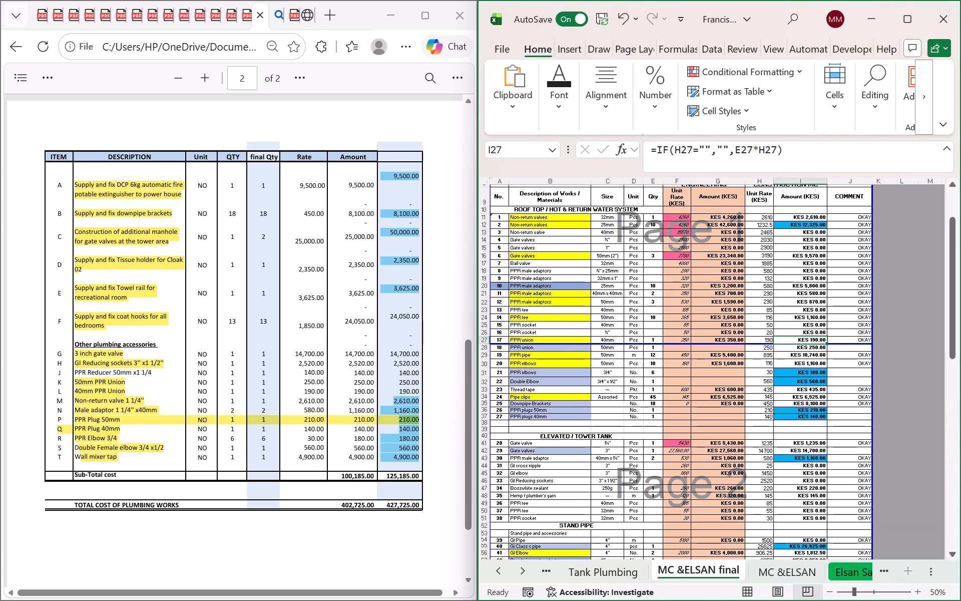
{"action": "left_click_drag", "start_coordinate": [789, 342], "coordinate": [789, 347]}
{"action": "left_click", "coordinate": [551, 124]}
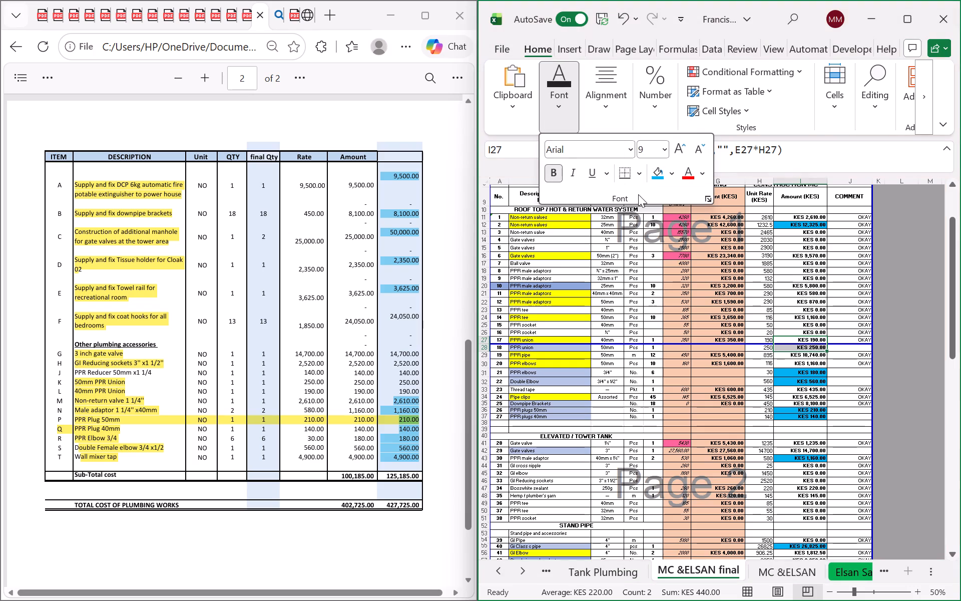
{"action": "left_click", "coordinate": [655, 174]}
On page 2 of the PDF, highlight the final amount 250.00 of item K, 50mm PPR Union, in light blue.
{"action": "left_click", "coordinate": [408, 425]}
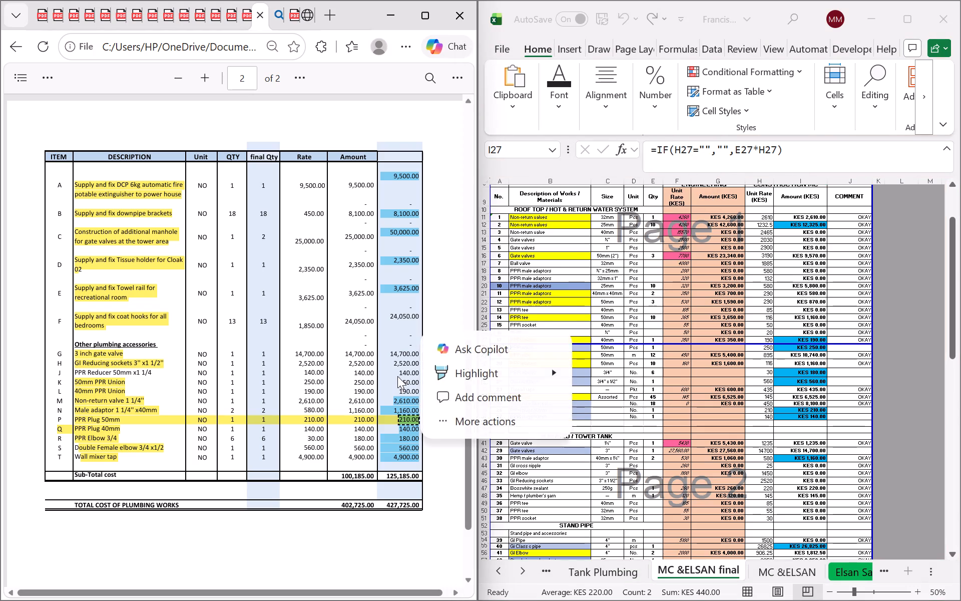
{"action": "left_click", "coordinate": [397, 376]}
{"action": "left_click_drag", "start_coordinate": [398, 383], "coordinate": [414, 387]}
{"action": "left_click", "coordinate": [411, 389]}
{"action": "left_click_drag", "start_coordinate": [397, 380], "coordinate": [407, 388]}
{"action": "left_click", "coordinate": [403, 380]}
{"action": "left_click_drag", "start_coordinate": [397, 383], "coordinate": [415, 384]}
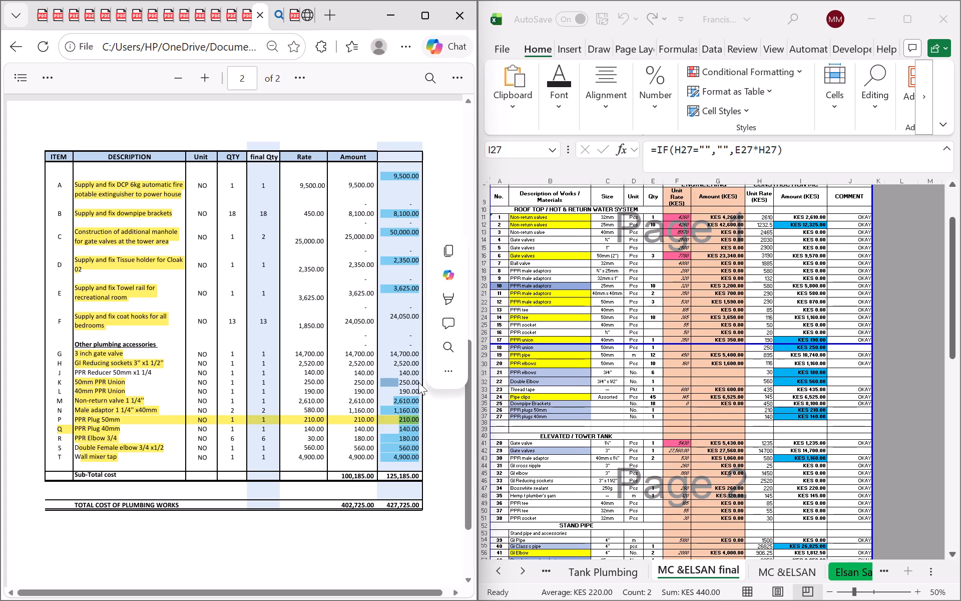
{"action": "left_click", "coordinate": [417, 382]}
{"action": "left_click_drag", "start_coordinate": [417, 383], "coordinate": [406, 383]}
{"action": "left_click", "coordinate": [452, 305]}
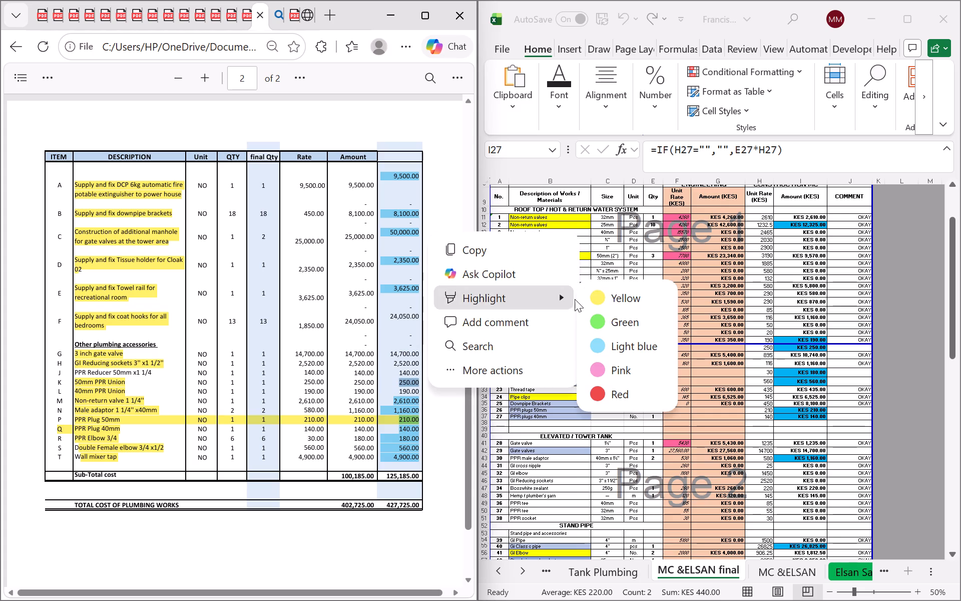
{"action": "left_click", "coordinate": [628, 349]}
Highlight the final amount 190.00 of item L, 40mm PPR Union, in light blue in the PDF.
{"action": "left_click", "coordinate": [395, 391]}
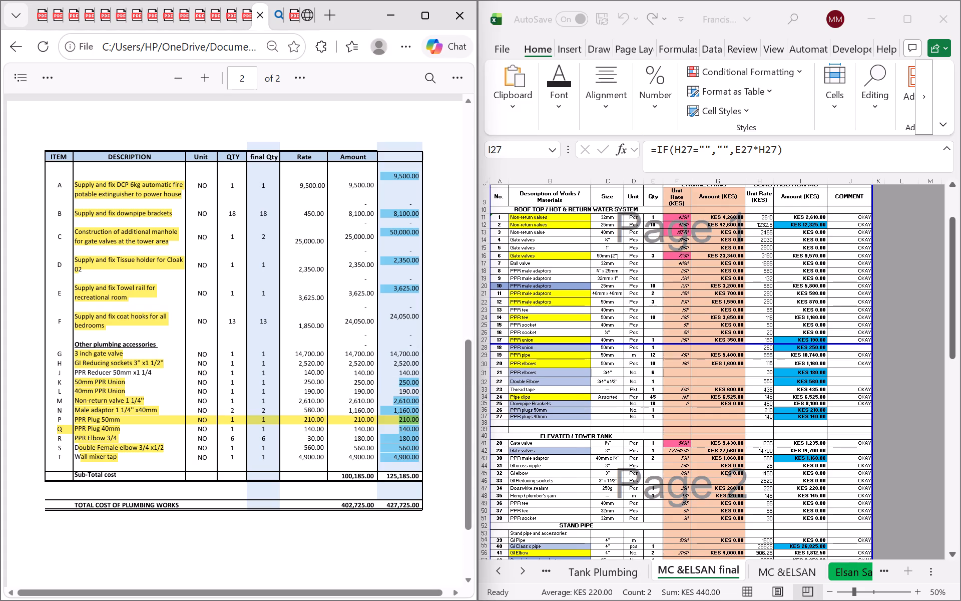
{"action": "double_click", "coordinate": [400, 390]}
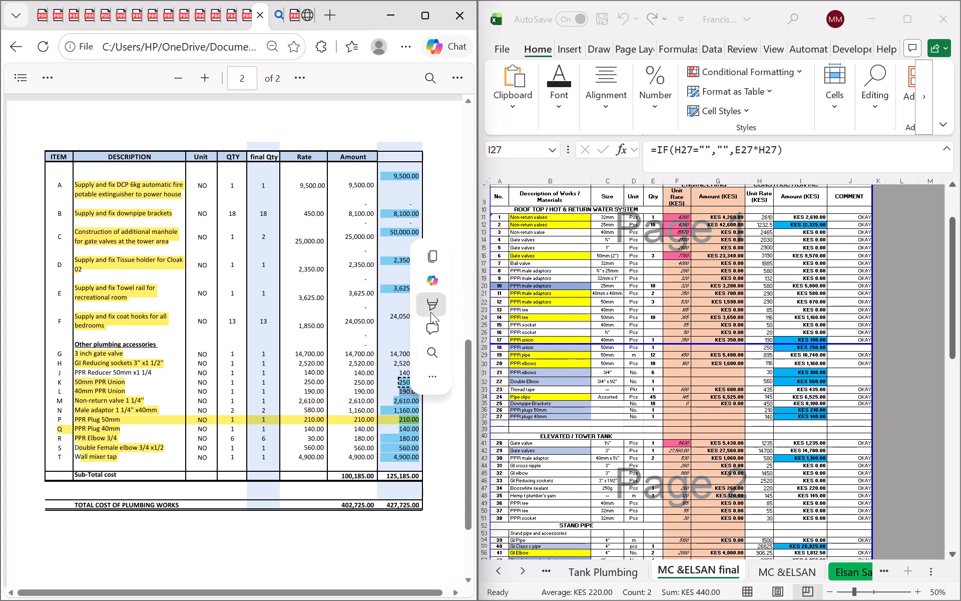
{"action": "left_click", "coordinate": [430, 312]}
{"action": "left_click", "coordinate": [475, 354]}
{"action": "left_click", "coordinate": [413, 407]}
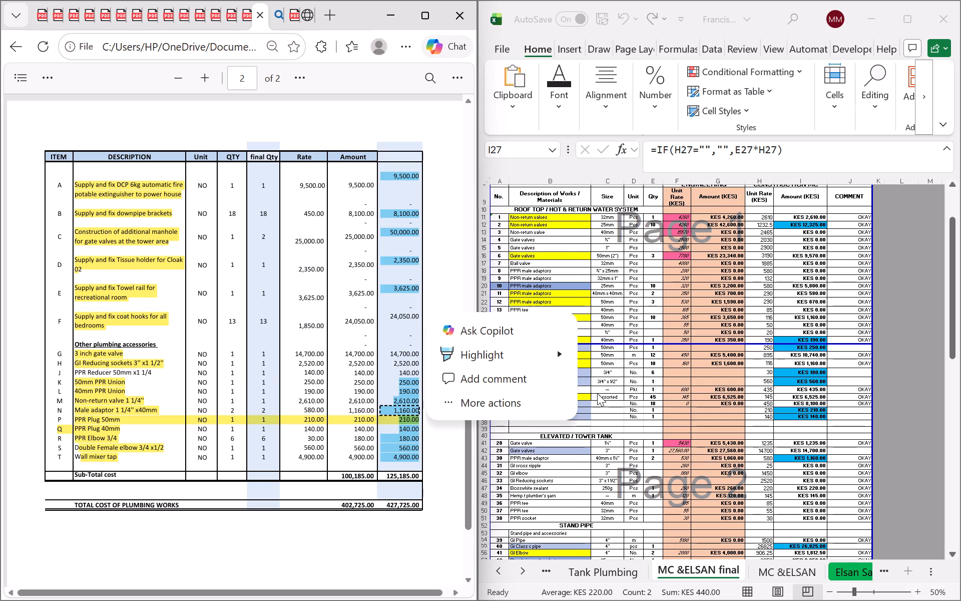
In the Elevated / Tower Tank section of the Excel sheet, fill the Buffalo Construction amount cell of item 29, 3" gate valves, blue.
{"action": "left_click", "coordinate": [756, 351]}
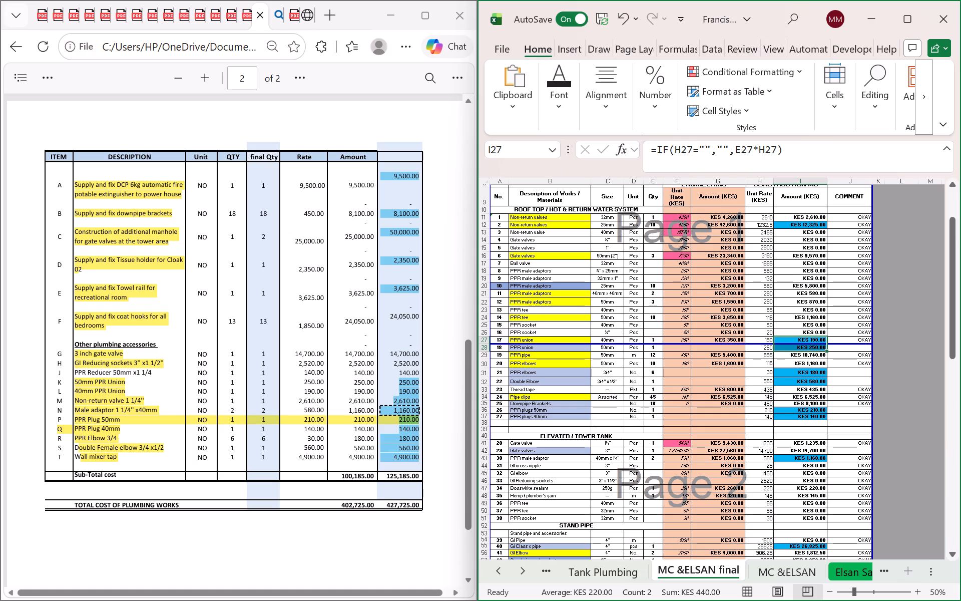
{"action": "scroll", "coordinate": [582, 308], "scroll_direction": "down", "scroll_amount": 4}
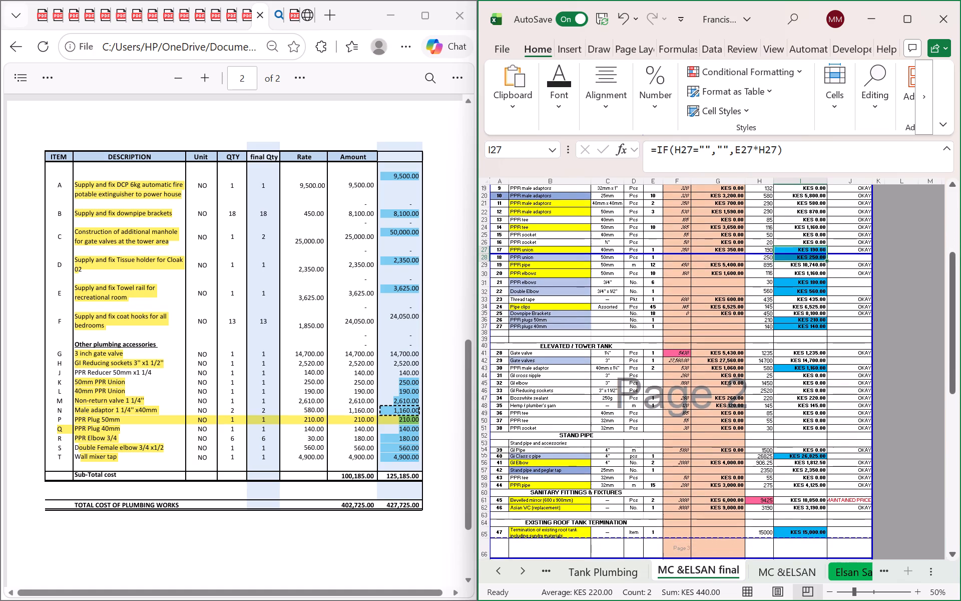
{"action": "scroll", "coordinate": [583, 315], "scroll_direction": "down", "scroll_amount": 1}
{"action": "scroll", "coordinate": [585, 337], "scroll_direction": "up", "scroll_amount": 5}
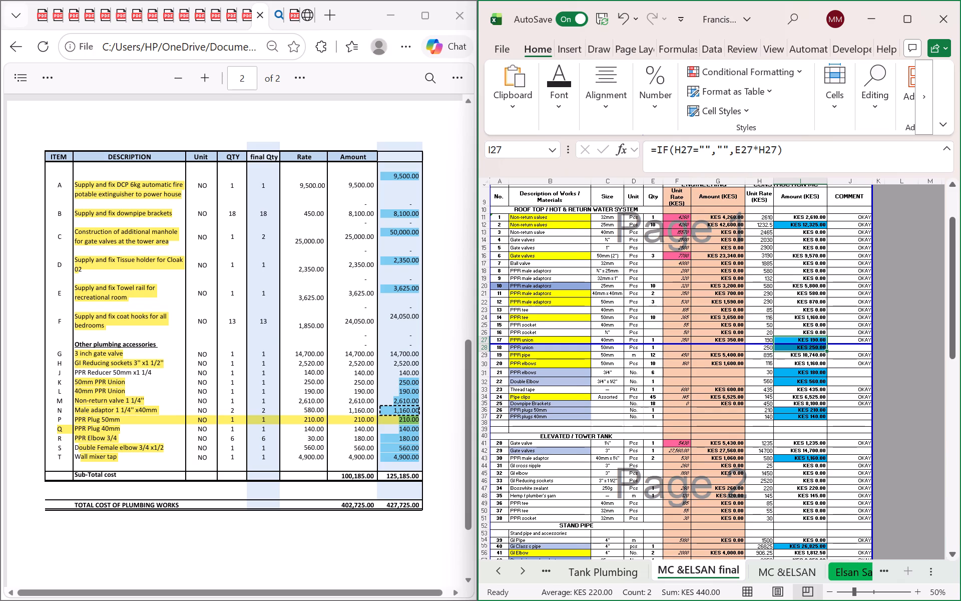
{"action": "scroll", "coordinate": [698, 362], "scroll_direction": "down", "scroll_amount": 1}
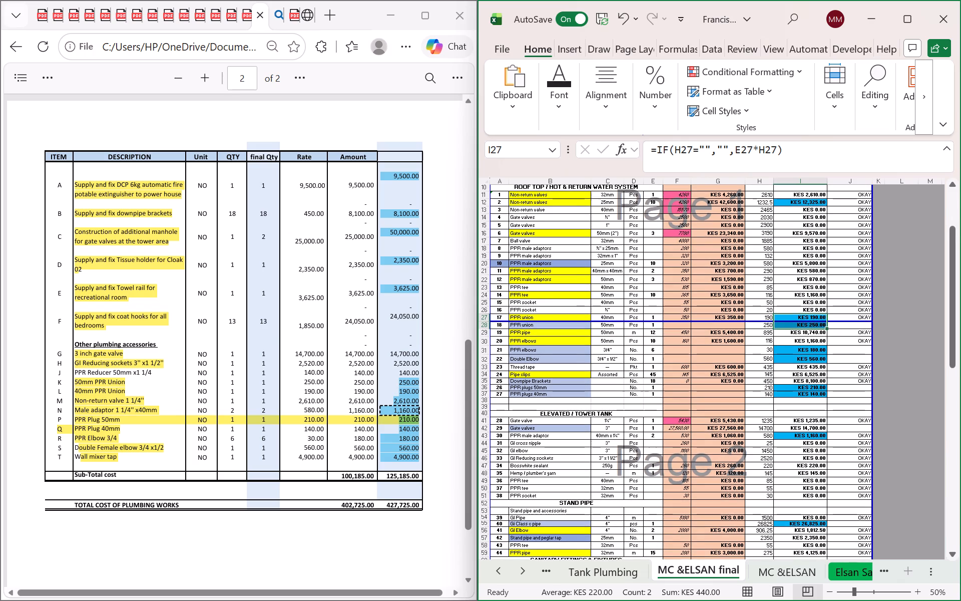
{"action": "scroll", "coordinate": [700, 361], "scroll_direction": "down", "scroll_amount": 1}
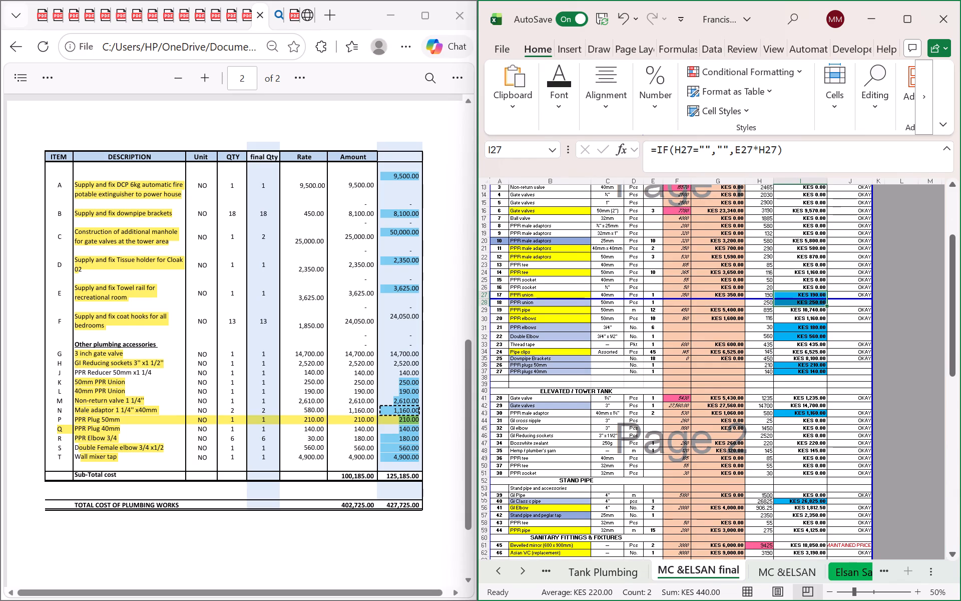
{"action": "left_click", "coordinate": [789, 406]}
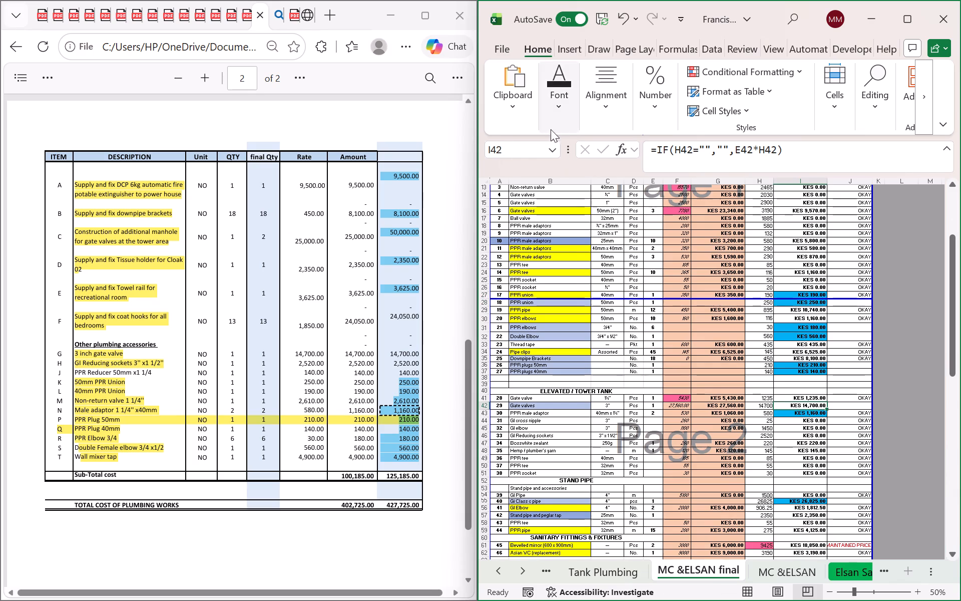
{"action": "left_click", "coordinate": [562, 118]}
{"action": "left_click", "coordinate": [654, 173]}
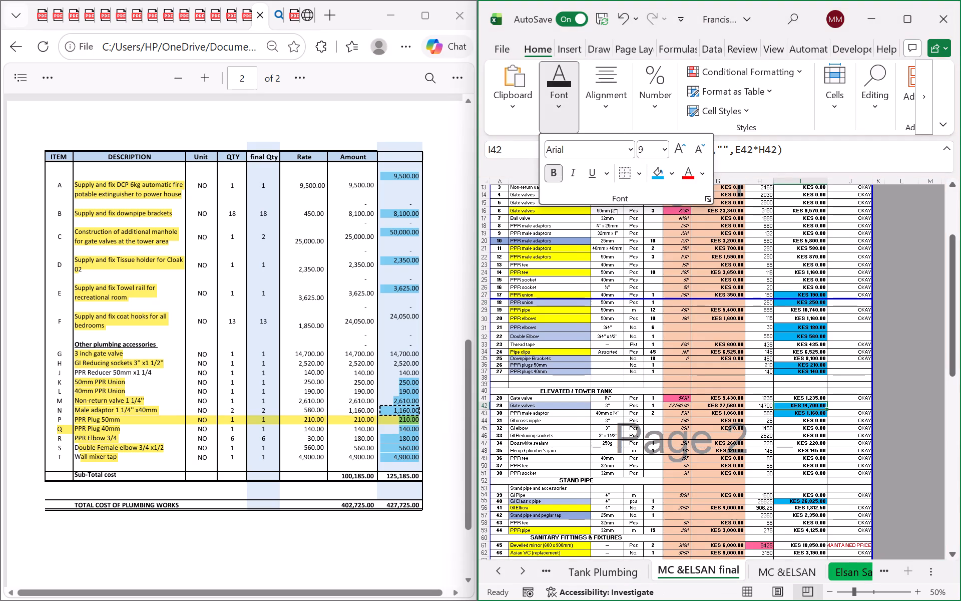
On page 2 of the PDF, highlight the final amount 14,700.00 of item G, 3 inch gate valve, in light blue.
{"action": "left_click", "coordinate": [396, 364]}
{"action": "left_click_drag", "start_coordinate": [389, 351], "coordinate": [417, 354]}
{"action": "left_click", "coordinate": [417, 354]}
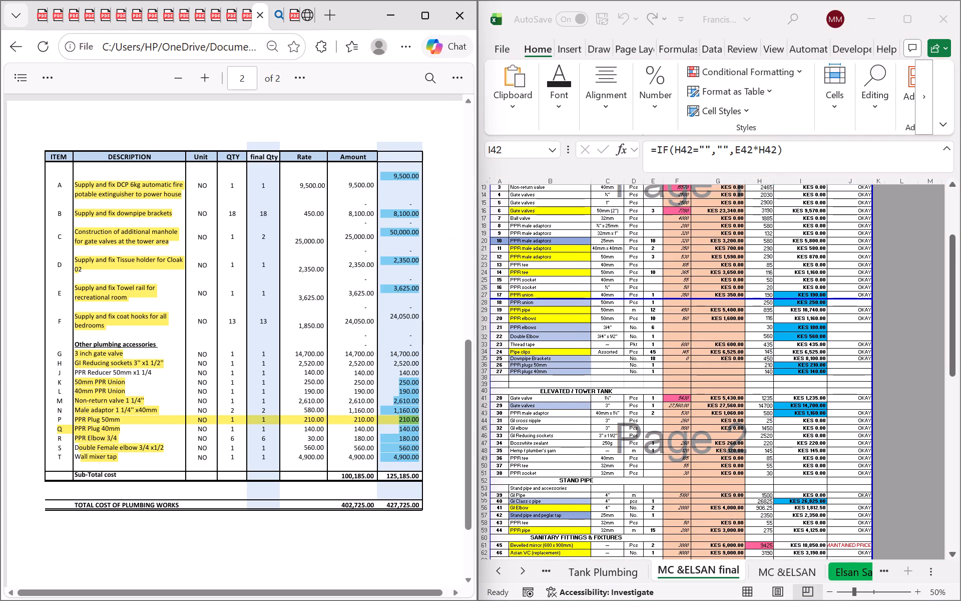
{"action": "left_click_drag", "start_coordinate": [418, 354], "coordinate": [391, 358]}
{"action": "left_click", "coordinate": [391, 358]}
{"action": "left_click_drag", "start_coordinate": [389, 356], "coordinate": [408, 356]}
{"action": "left_click", "coordinate": [434, 269]}
{"action": "left_click", "coordinate": [467, 315]}
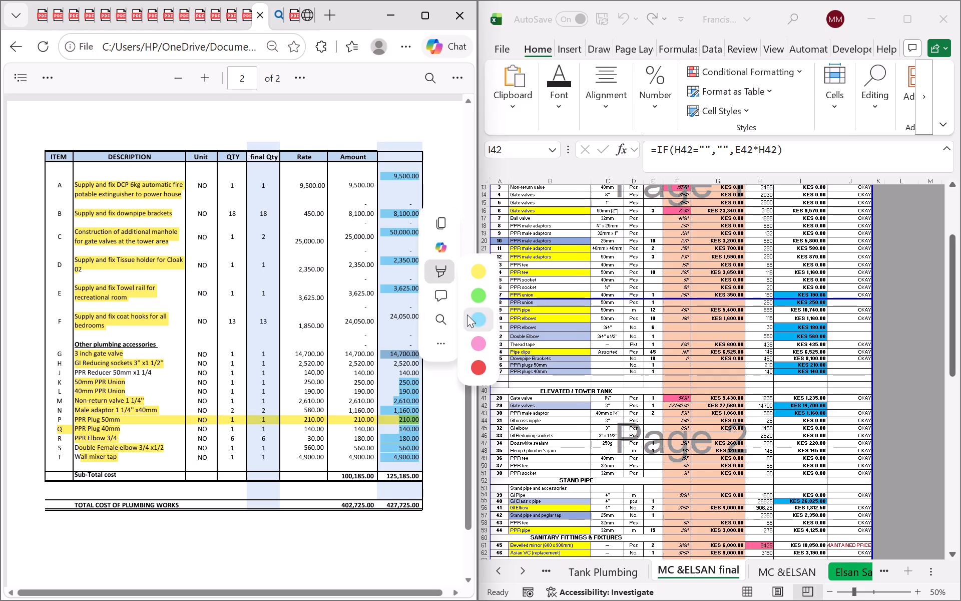
{"action": "left_click", "coordinate": [431, 383]}
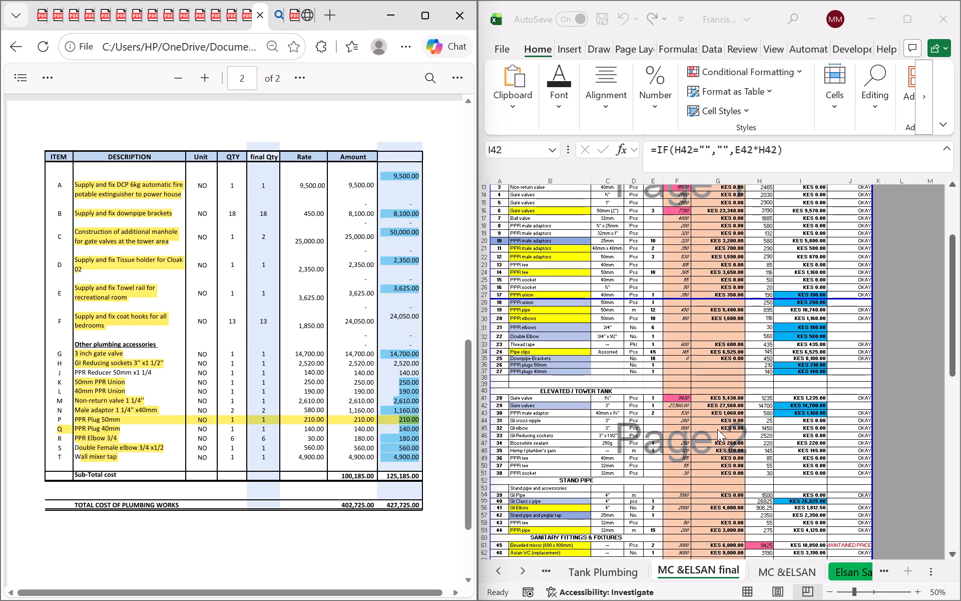
In the Excel cost sheet, set the quantity of item 33, GI Reducing sockets 3" x 1 1/2", to 1.
{"action": "left_click", "coordinate": [787, 437]}
{"action": "left_click", "coordinate": [642, 436]}
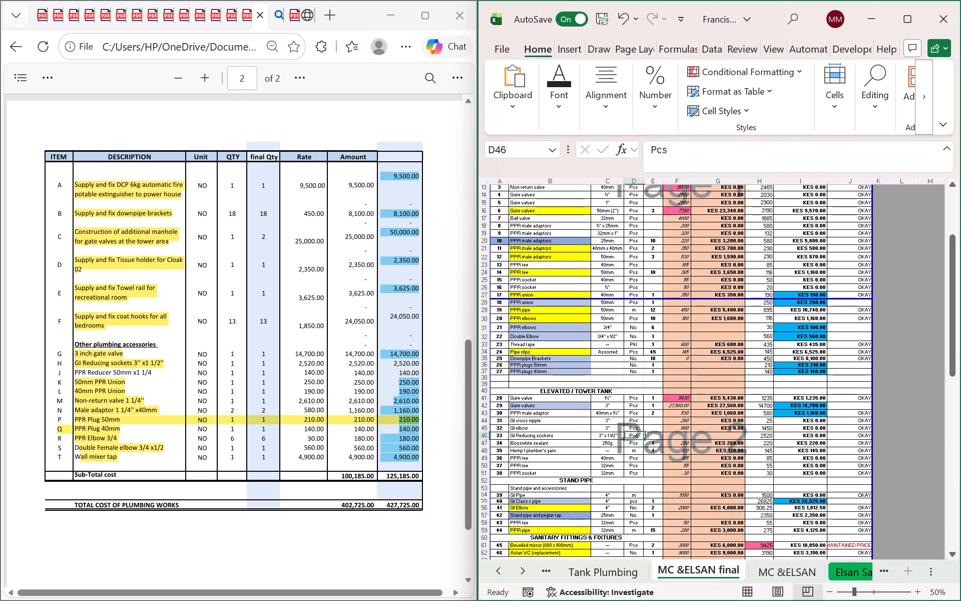
{"action": "left_click", "coordinate": [658, 433]}
{"action": "key", "text": "1"}
{"action": "left_click", "coordinate": [670, 450]}
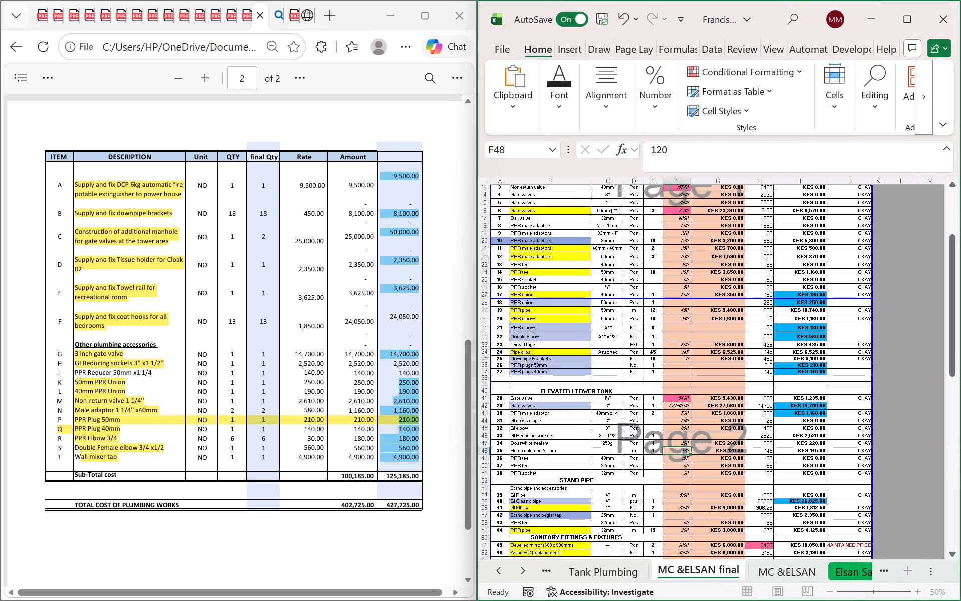
Fill the Buffalo Construction amount cell of item 33, GI Reducing sockets, with the same blue.
{"action": "left_click", "coordinate": [792, 436]}
{"action": "left_click", "coordinate": [560, 128]}
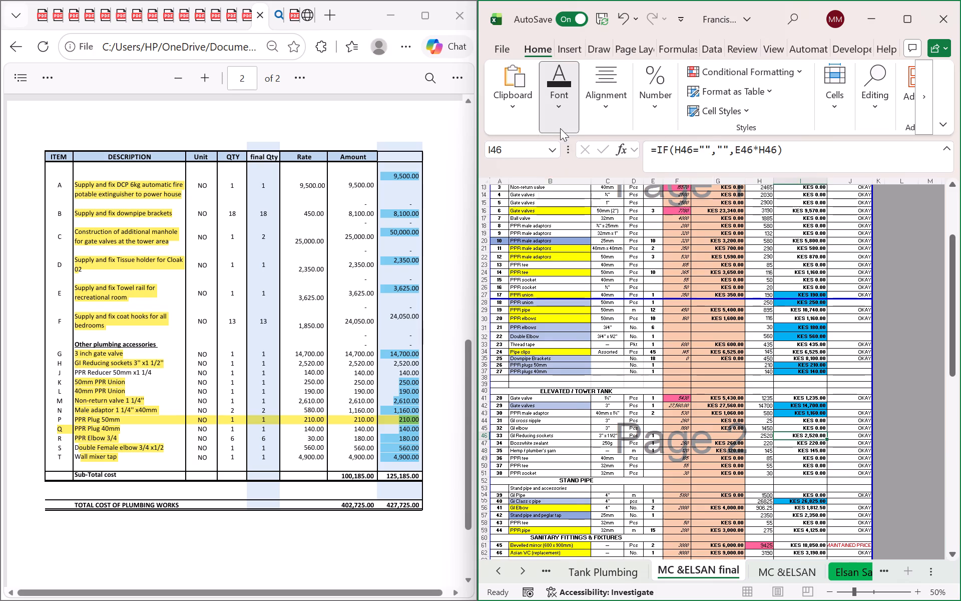
{"action": "left_click", "coordinate": [654, 170]}
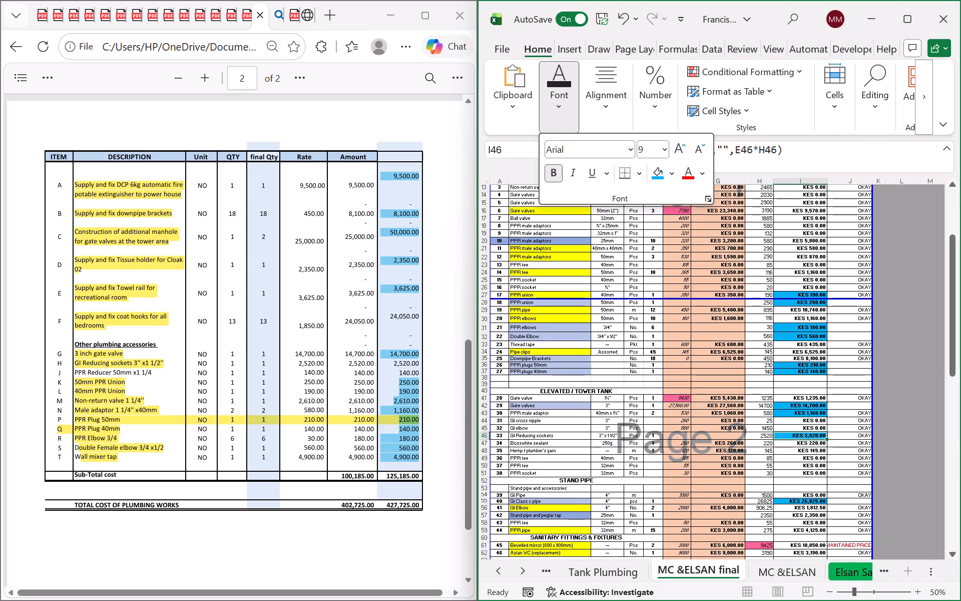
On page 2 of the PDF, highlight the final amount 2,520.00 of item H, GI Reducing sockets 3" x1 1/2", in light blue.
{"action": "left_click", "coordinate": [389, 383]}
{"action": "left_click", "coordinate": [392, 358]}
{"action": "left_click", "coordinate": [394, 365]}
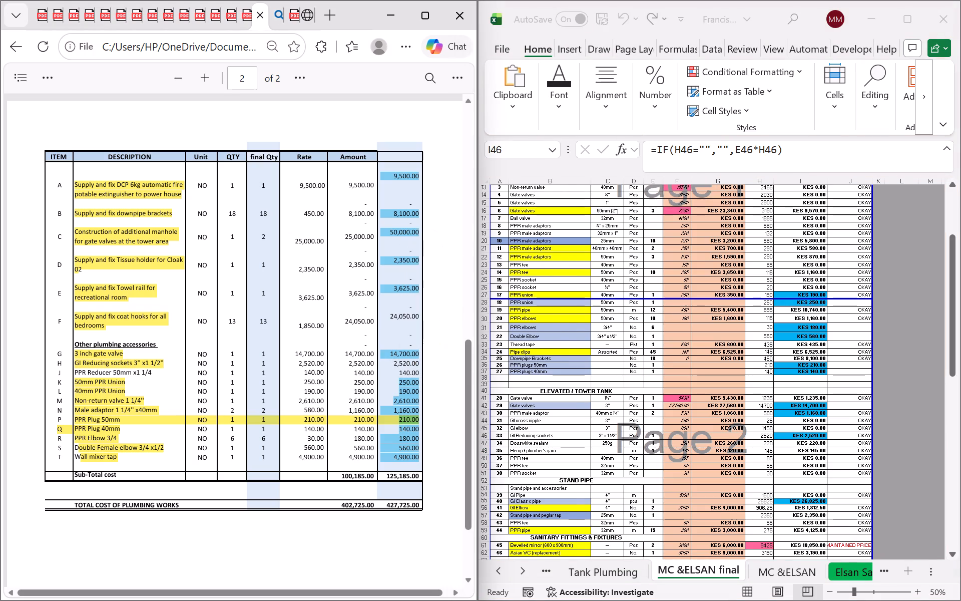
{"action": "left_click_drag", "start_coordinate": [392, 363], "coordinate": [417, 360]}
{"action": "left_click", "coordinate": [418, 360]}
{"action": "left_click", "coordinate": [418, 363]}
{"action": "left_click_drag", "start_coordinate": [418, 363], "coordinate": [411, 363]}
{"action": "left_click", "coordinate": [452, 276]}
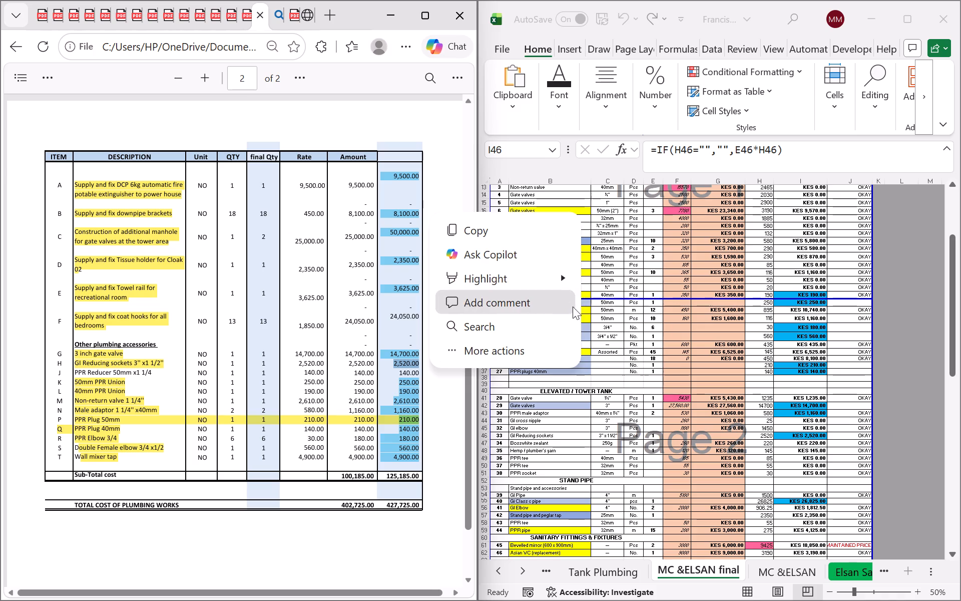
{"action": "left_click", "coordinate": [610, 335]}
{"action": "left_click", "coordinate": [444, 402]}
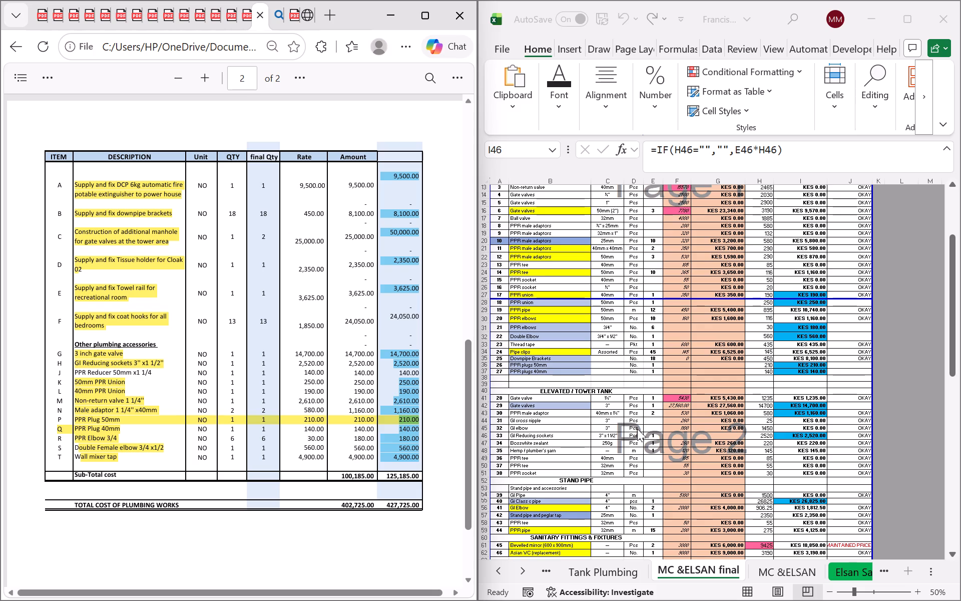
In the Excel sheet, enter "PPR reducer" as the description in the blank row below item 27, PPR plugs 40mm.
{"action": "scroll", "coordinate": [637, 429], "scroll_direction": "down", "scroll_amount": 2}
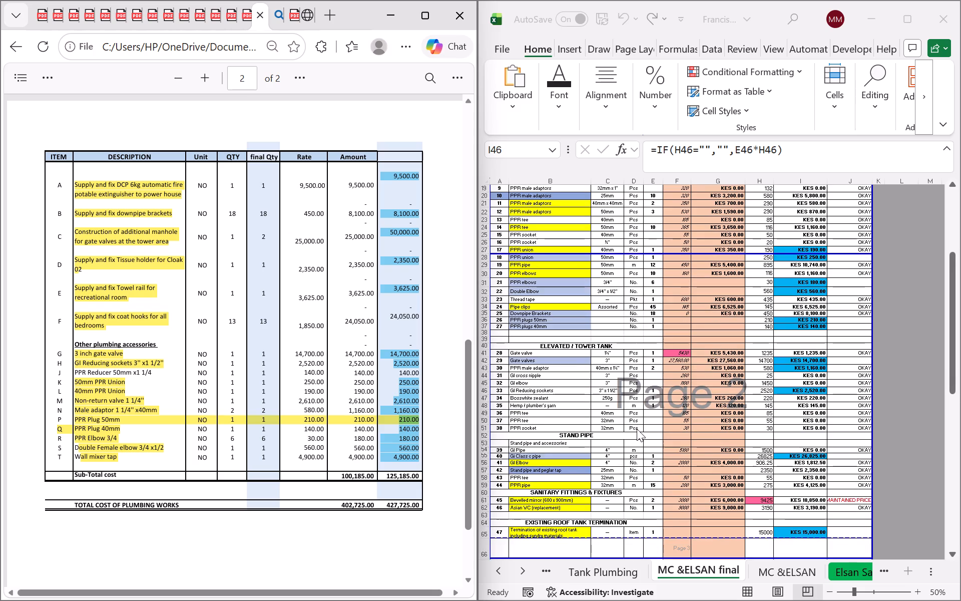
{"action": "scroll", "coordinate": [636, 429], "scroll_direction": "up", "scroll_amount": 1}
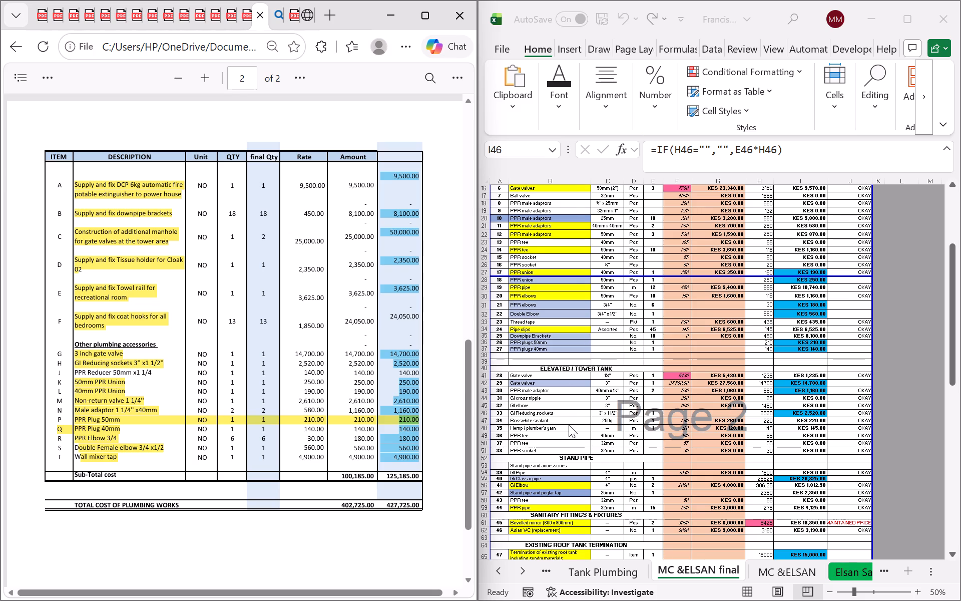
{"action": "scroll", "coordinate": [570, 409], "scroll_direction": "up", "scroll_amount": 1}
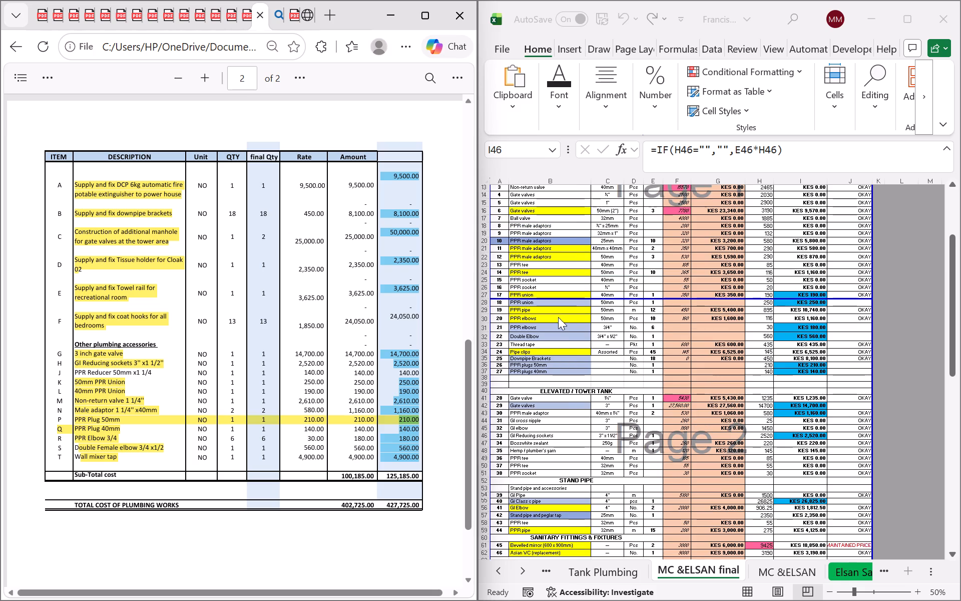
{"action": "left_click", "coordinate": [531, 373]}
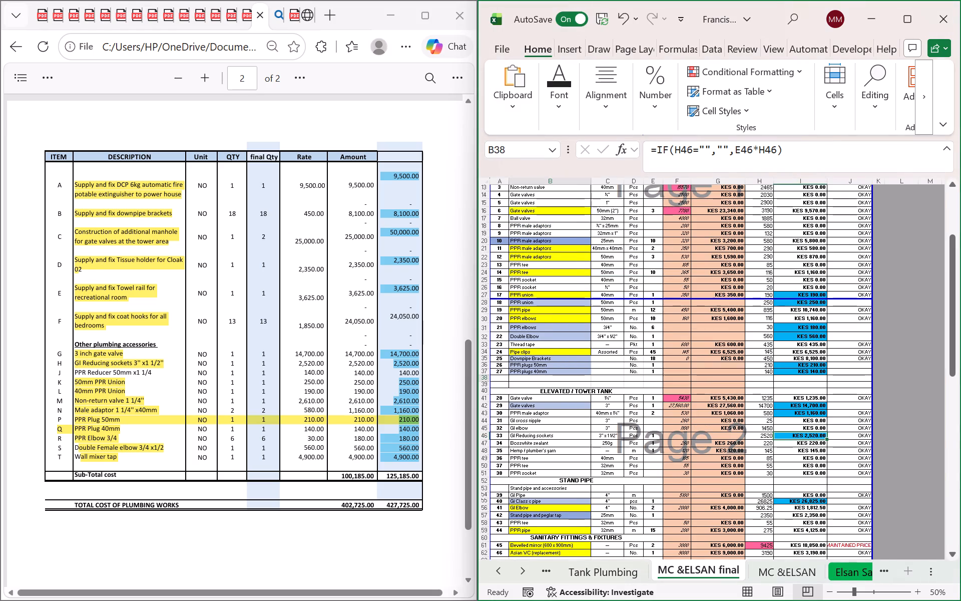
{"action": "left_click", "coordinate": [534, 376]}
{"action": "type", "text": "PPR"}
{"action": "key", "text": "space"}
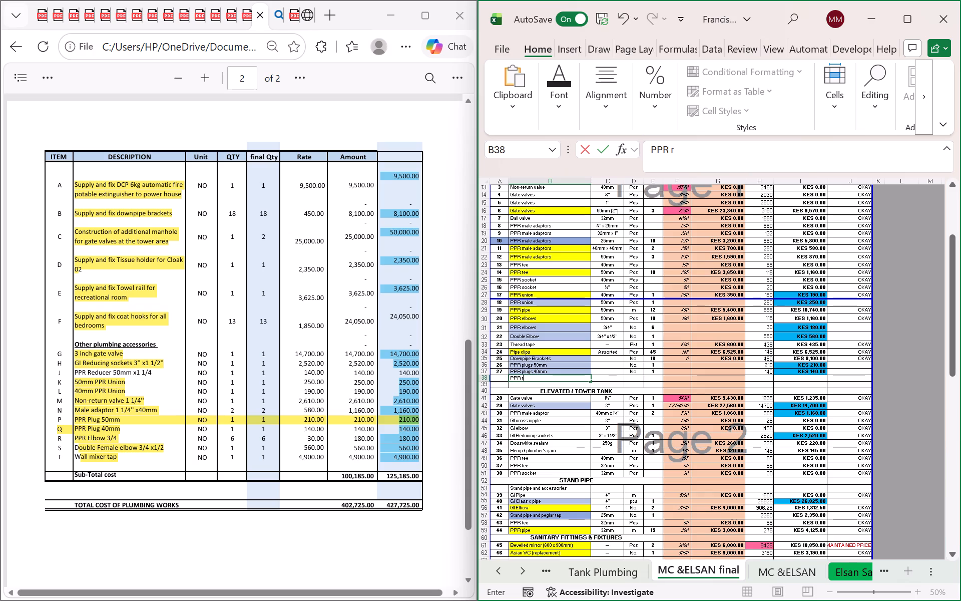
{"action": "type", "text": "ed"}
{"action": "type", "text": "ucer"}
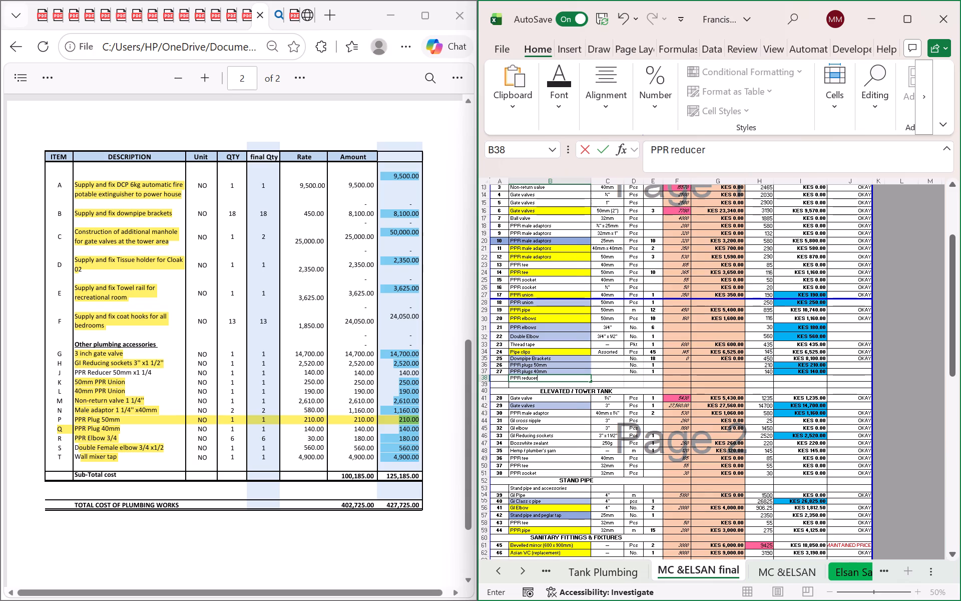
Extend the item numbering formula from the PPR plugs 40mm row down to the PPR reducer row.
{"action": "left_click", "coordinate": [504, 373]}
{"action": "left_click_drag", "start_coordinate": [507, 372], "coordinate": [507, 379]}
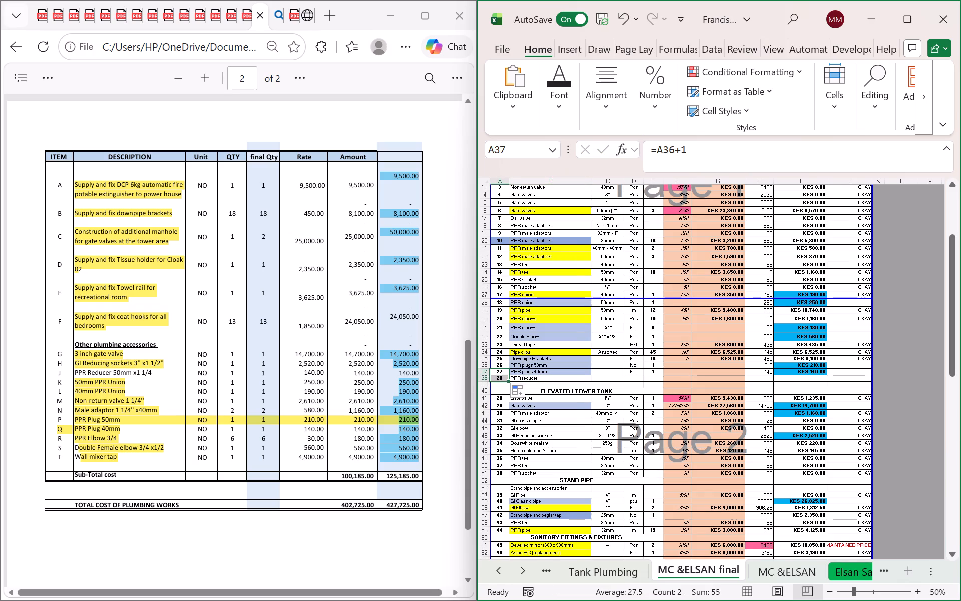
Repoint the item number formula of the first Elevated / Tower Tank row, Gate valve, so numbering continues from the PPR reducer row.
{"action": "left_click", "coordinate": [502, 396]}
{"action": "double_click", "coordinate": [502, 397]}
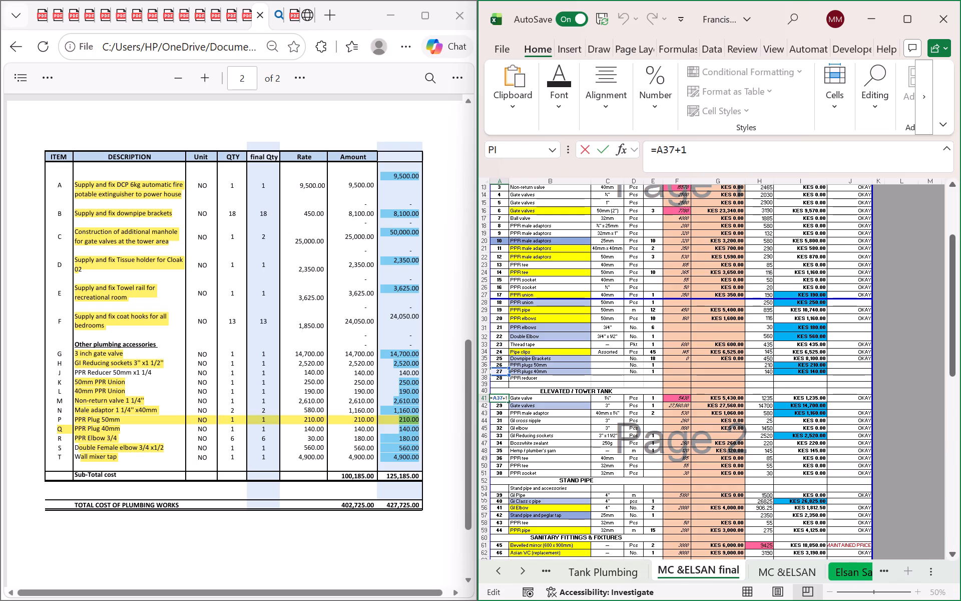
{"action": "left_click_drag", "start_coordinate": [502, 374], "coordinate": [502, 379]}
{"action": "key", "text": "Return"}
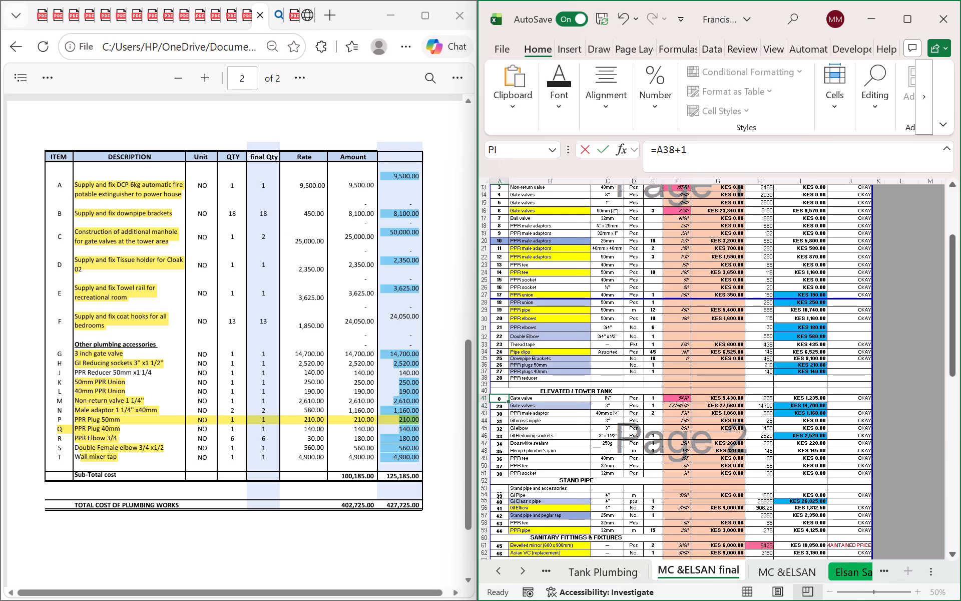
In the PPR reducer row, copy the unit No. down from PPR plugs 40mm and enter a quantity of 1.
{"action": "left_click", "coordinate": [632, 374]}
{"action": "left_click_drag", "start_coordinate": [641, 373], "coordinate": [642, 383]}
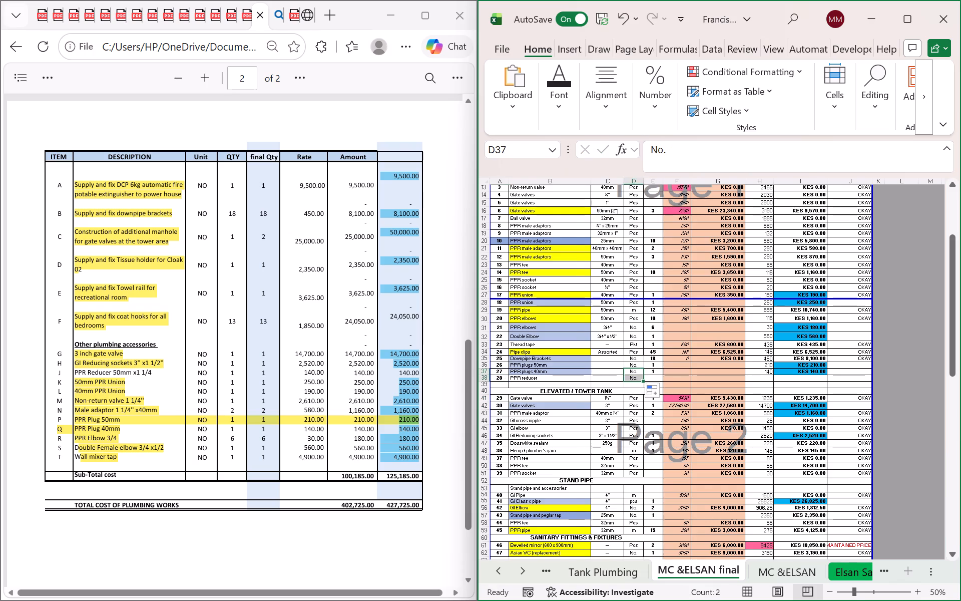
{"action": "left_click", "coordinate": [651, 377]}
{"action": "key", "text": "1"}
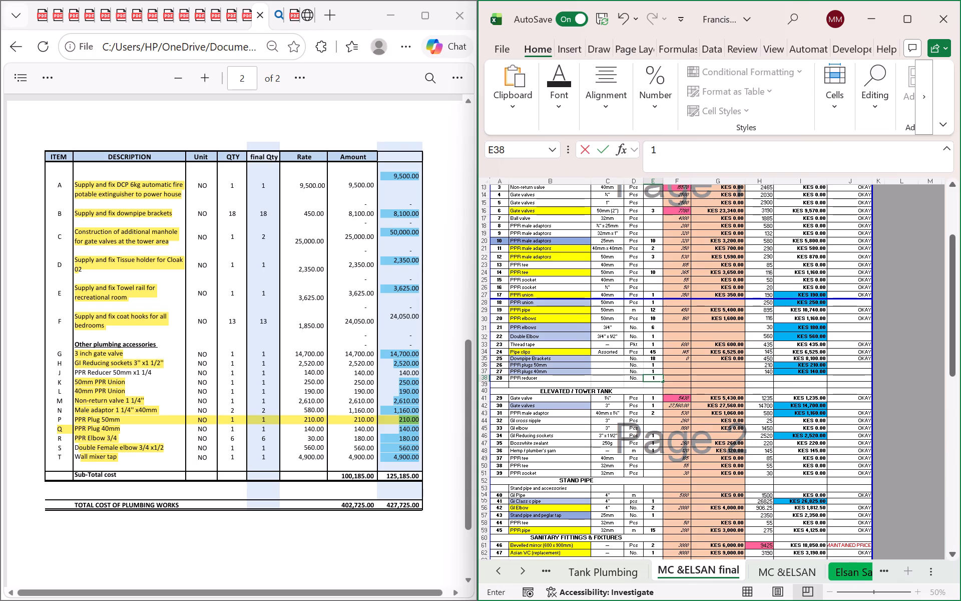
{"action": "left_click", "coordinate": [675, 379]}
Enter 50mm x 1 1/4" as the size of the PPR reducer.
{"action": "left_click", "coordinate": [605, 376]}
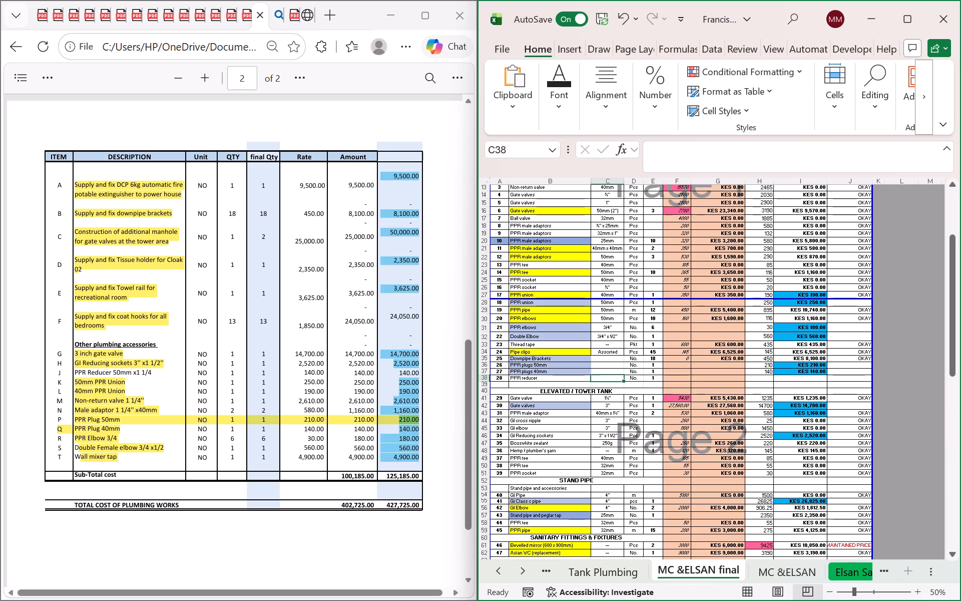
{"action": "type", "text": "50mm"}
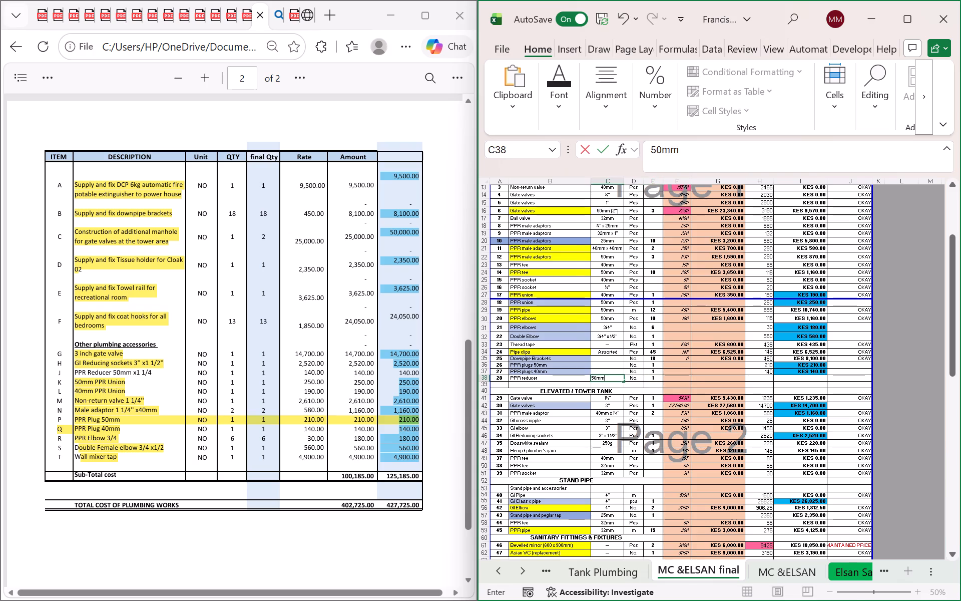
{"action": "key", "text": "space"}
{"action": "type", "text": "x"}
{"action": "key", "text": "space"}
{"action": "type", "text": "1 1/4"}
{"action": "type", "text": "\"\""}
{"action": "key", "text": "BackSpace"}
{"action": "left_click", "coordinate": [670, 405]}
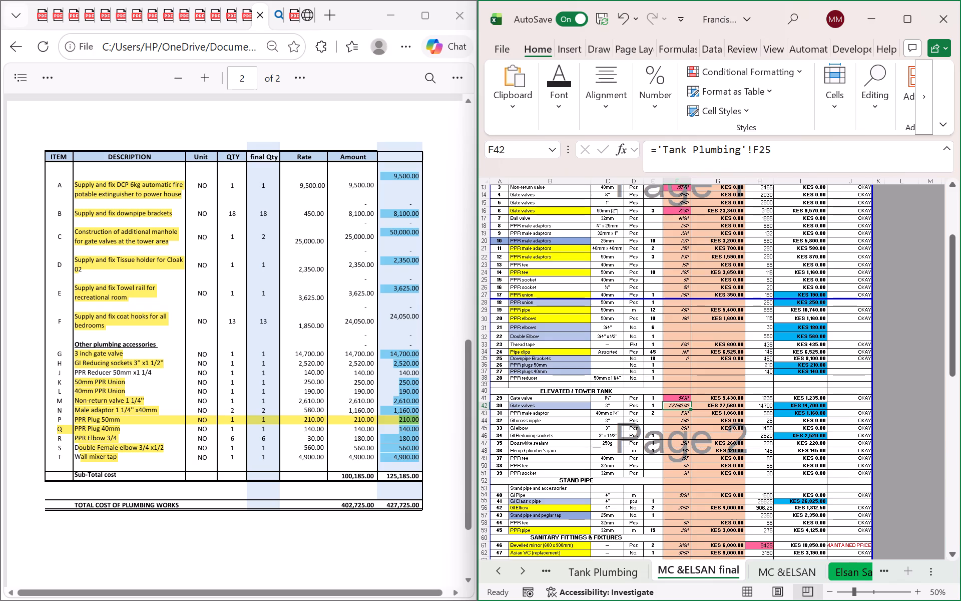
Enter a unit rate of 140 for the PPR reducer in the Buffalo Construction rate column.
{"action": "left_click", "coordinate": [756, 380]}
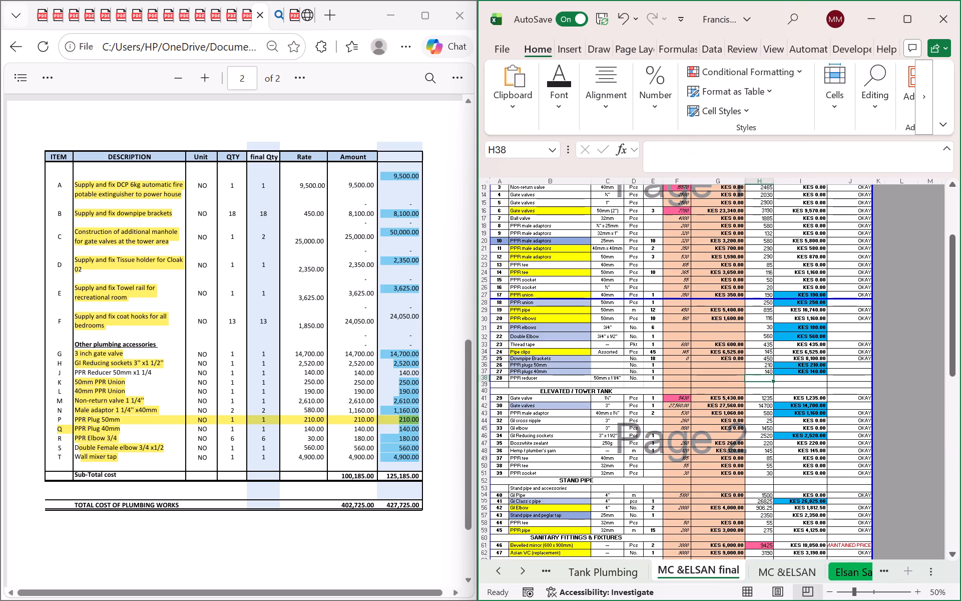
{"action": "key", "text": "1"}
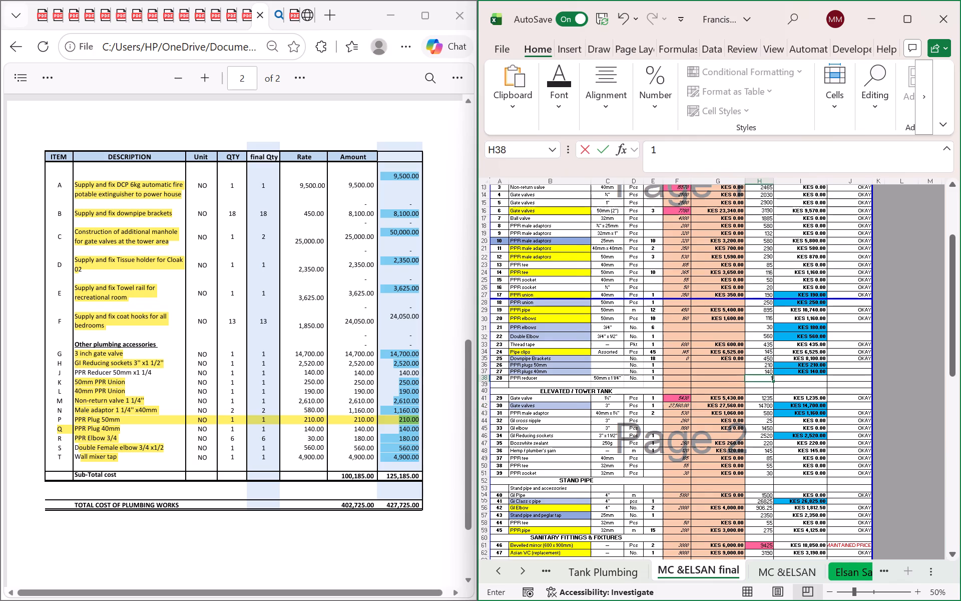
{"action": "type", "text": "40"}
{"action": "left_click", "coordinate": [799, 425]}
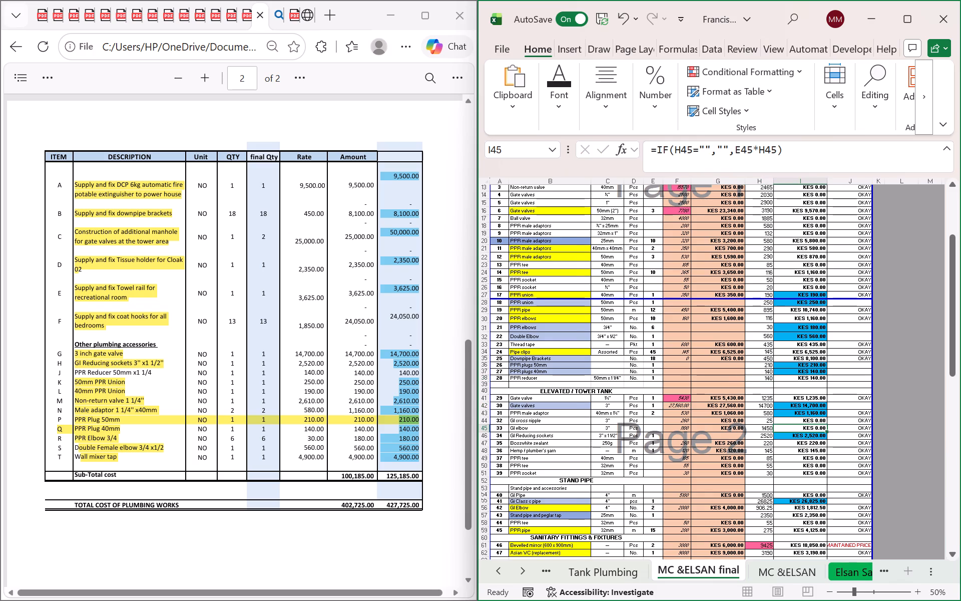
Fill the PPR reducer's amount cell with the same blue as the other matched amounts.
{"action": "left_click", "coordinate": [802, 377]}
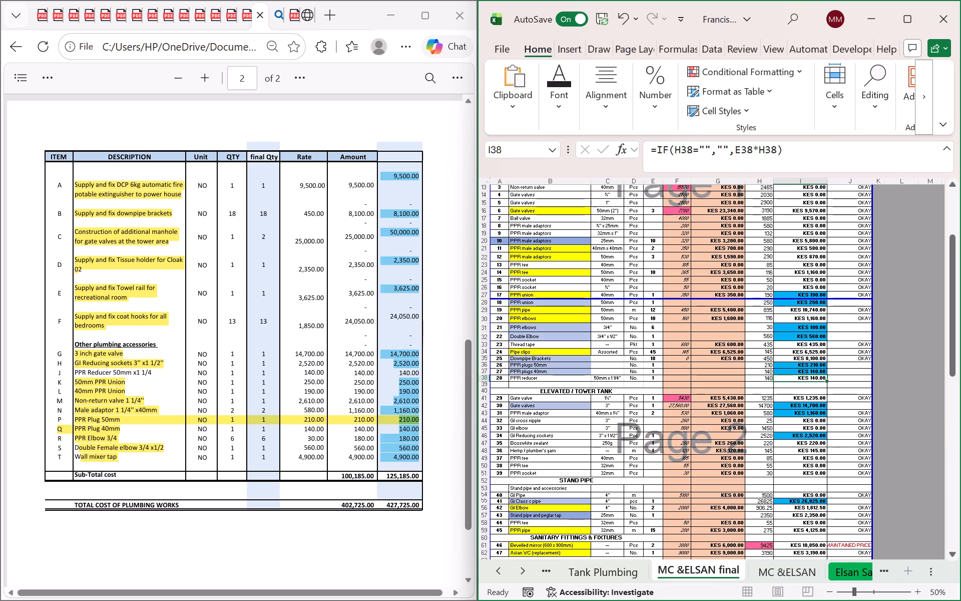
{"action": "left_click", "coordinate": [570, 113]}
{"action": "left_click", "coordinate": [661, 170]}
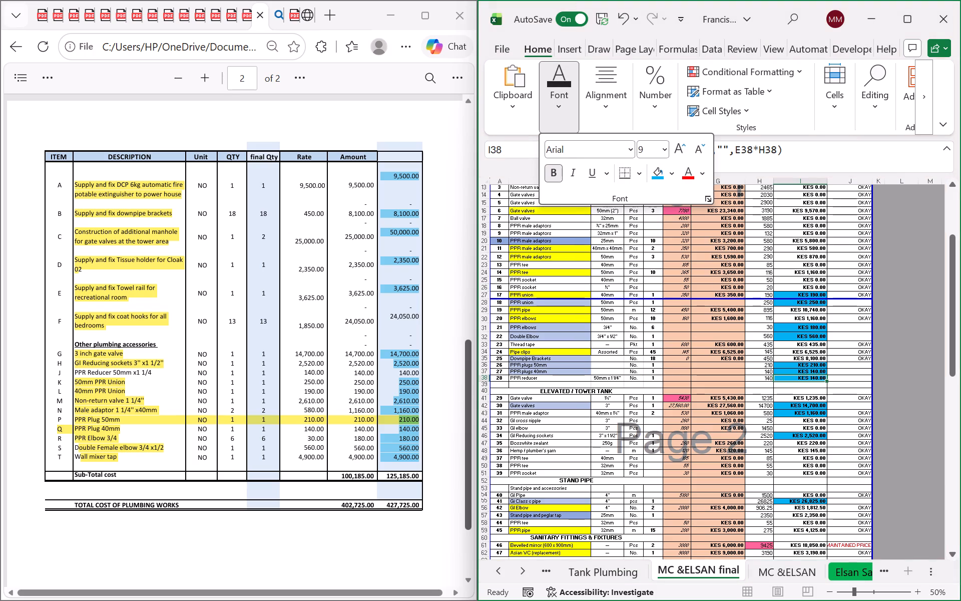
On page 2 of the PDF, highlight the final amount 140.00 of item J, PPR Reducer 50mm x1 1/4, in light blue.
{"action": "left_click", "coordinate": [402, 380]}
{"action": "left_click", "coordinate": [399, 372]}
{"action": "left_click_drag", "start_coordinate": [399, 372], "coordinate": [407, 372]}
{"action": "left_click", "coordinate": [441, 290]}
{"action": "left_click", "coordinate": [460, 334]}
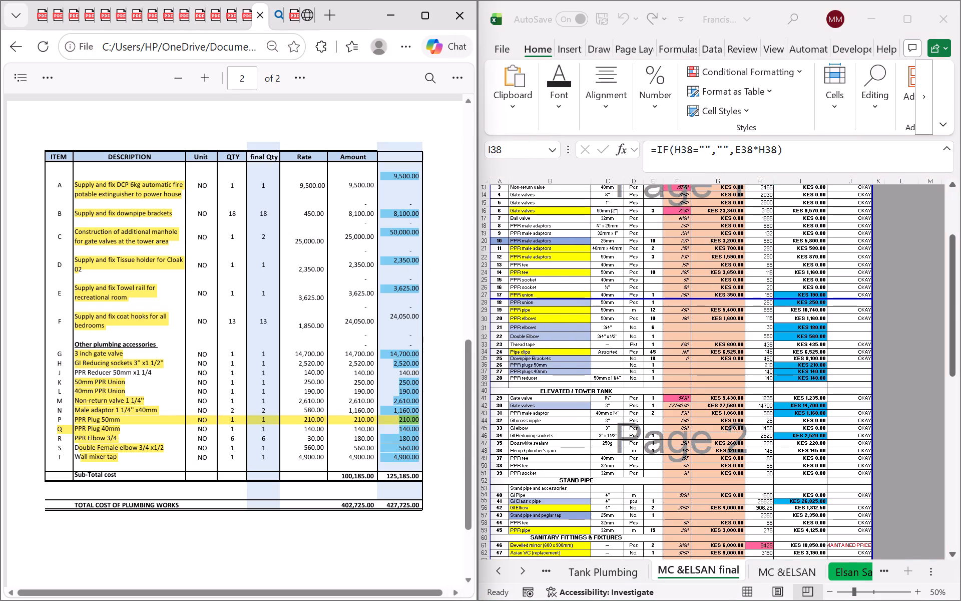
In the Excel sheet's Section B, fill the amount cell of item B9, Coat hooks, with the same blue.
{"action": "scroll", "coordinate": [726, 310], "scroll_direction": "down", "scroll_amount": 12}
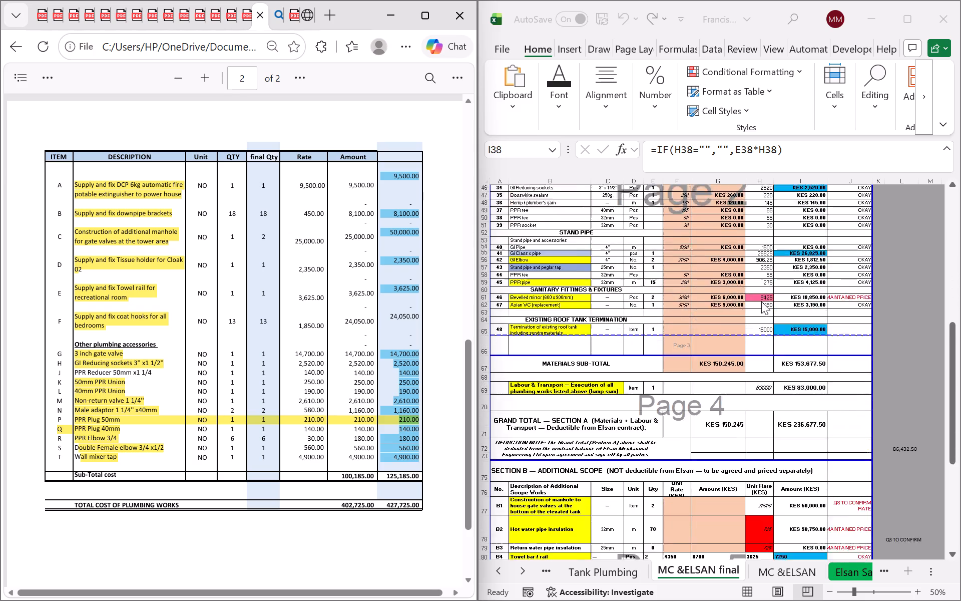
{"action": "scroll", "coordinate": [764, 306], "scroll_direction": "down", "scroll_amount": 4}
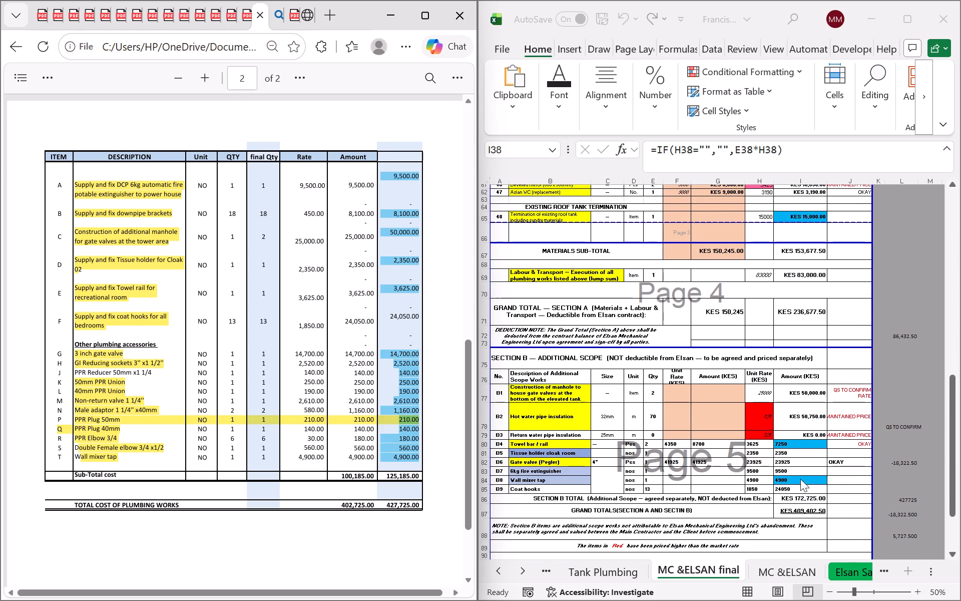
{"action": "left_click", "coordinate": [798, 492]}
{"action": "left_click", "coordinate": [796, 492]}
{"action": "left_click", "coordinate": [560, 100]}
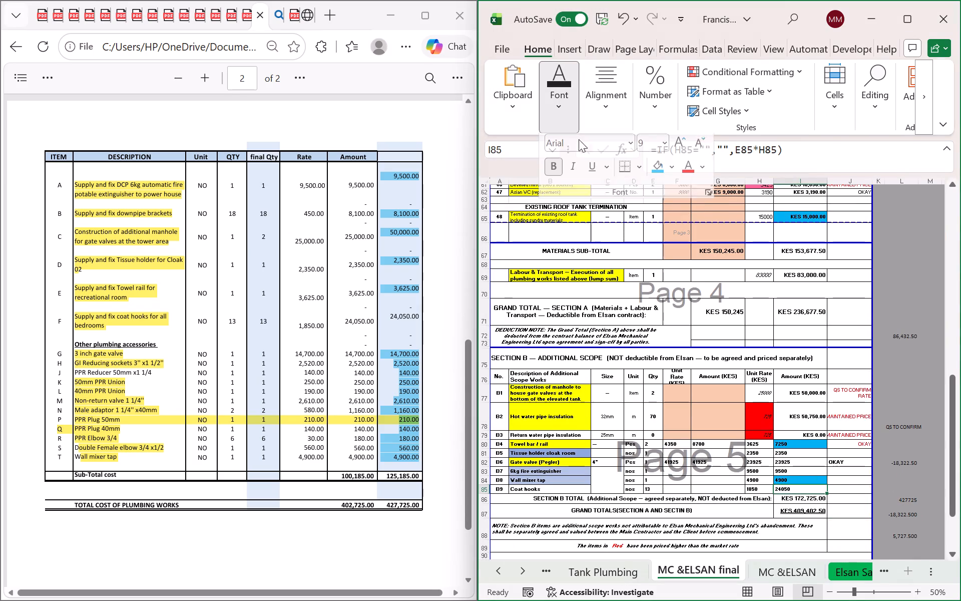
{"action": "left_click", "coordinate": [661, 167]}
On page 2 of the PDF, highlight the final amount 24,050.00 of item F, coat hooks for all bedrooms, in light blue.
{"action": "left_click", "coordinate": [403, 331]}
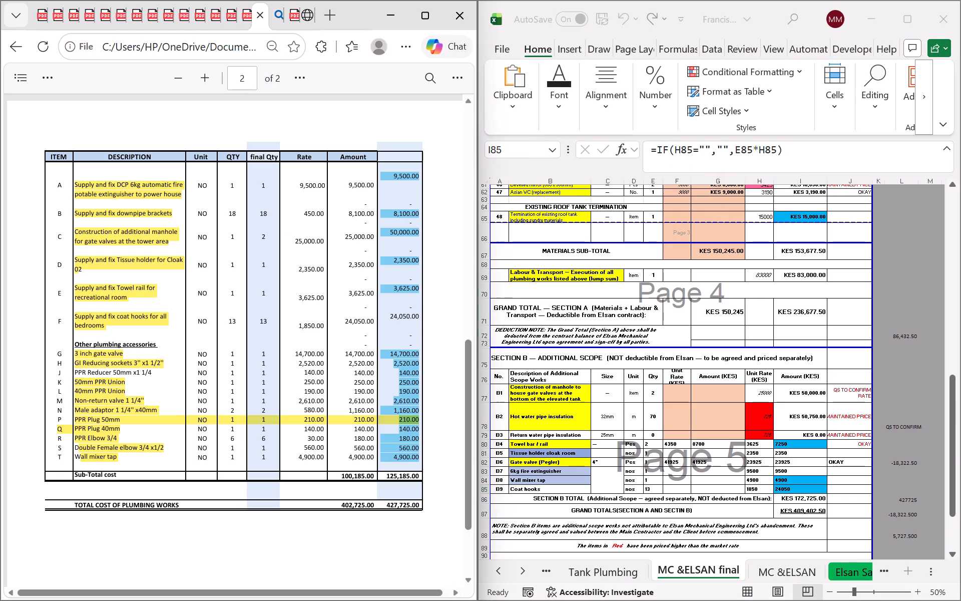
{"action": "left_click_drag", "start_coordinate": [386, 314], "coordinate": [408, 314]}
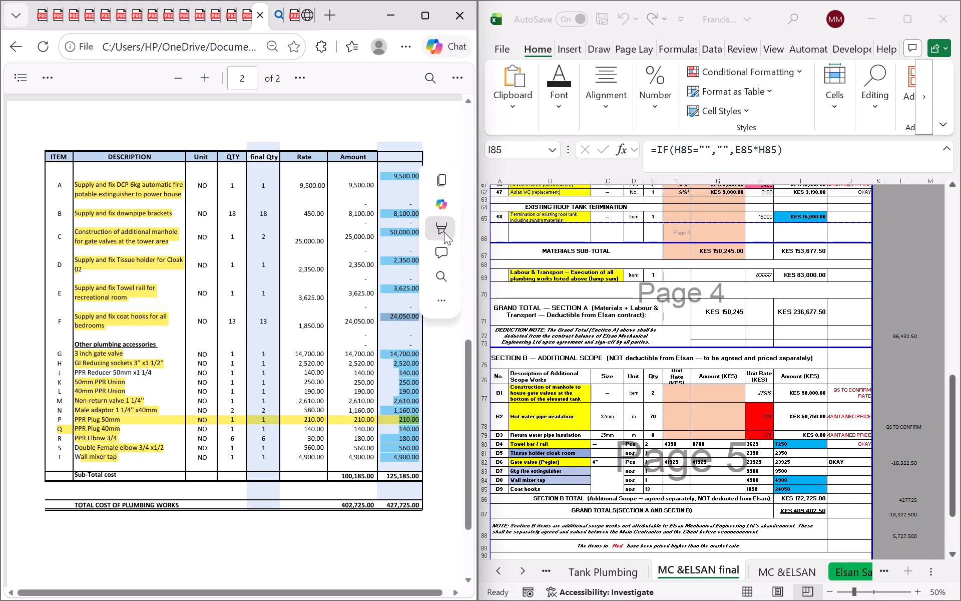
{"action": "left_click", "coordinate": [445, 225]}
{"action": "left_click", "coordinate": [469, 279]}
In the Excel sheet, fill the amount cell of item 43, Stand pipe and peglar tap, with the same blue.
{"action": "scroll", "coordinate": [403, 277], "scroll_direction": "up", "scroll_amount": 5}
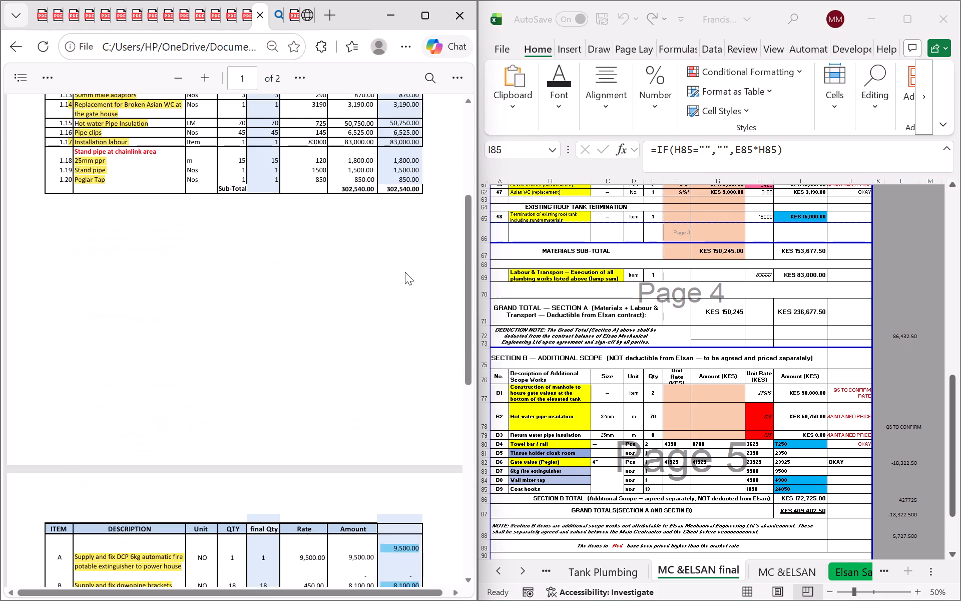
{"action": "scroll", "coordinate": [406, 270], "scroll_direction": "up", "scroll_amount": 2}
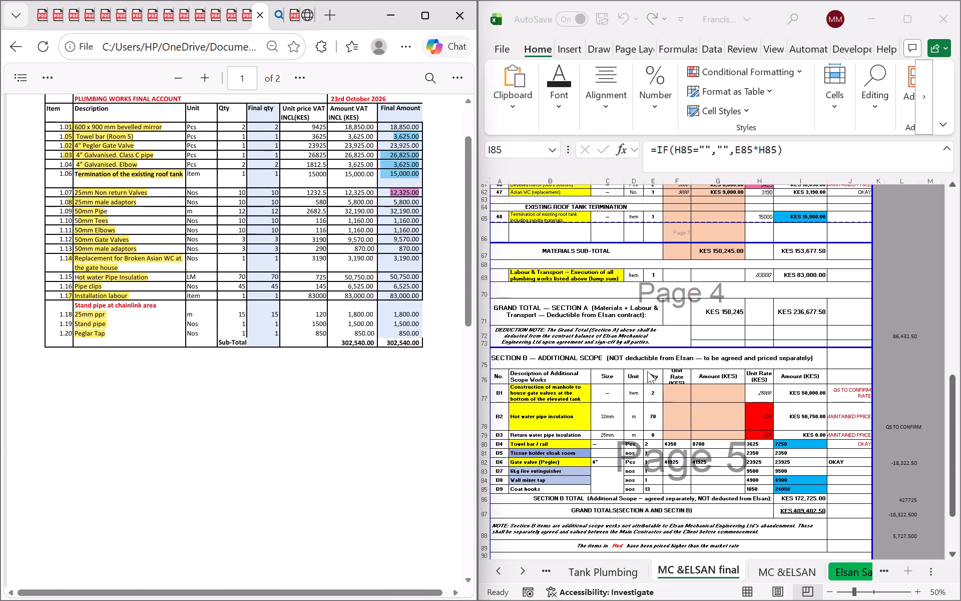
{"action": "scroll", "coordinate": [741, 355], "scroll_direction": "up", "scroll_amount": 4}
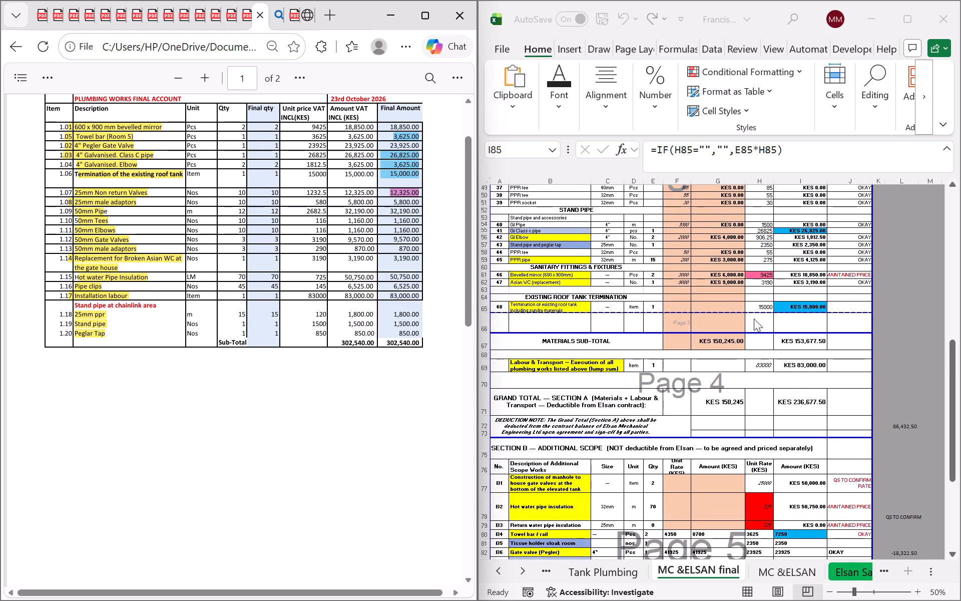
{"action": "scroll", "coordinate": [768, 302], "scroll_direction": "up", "scroll_amount": 2}
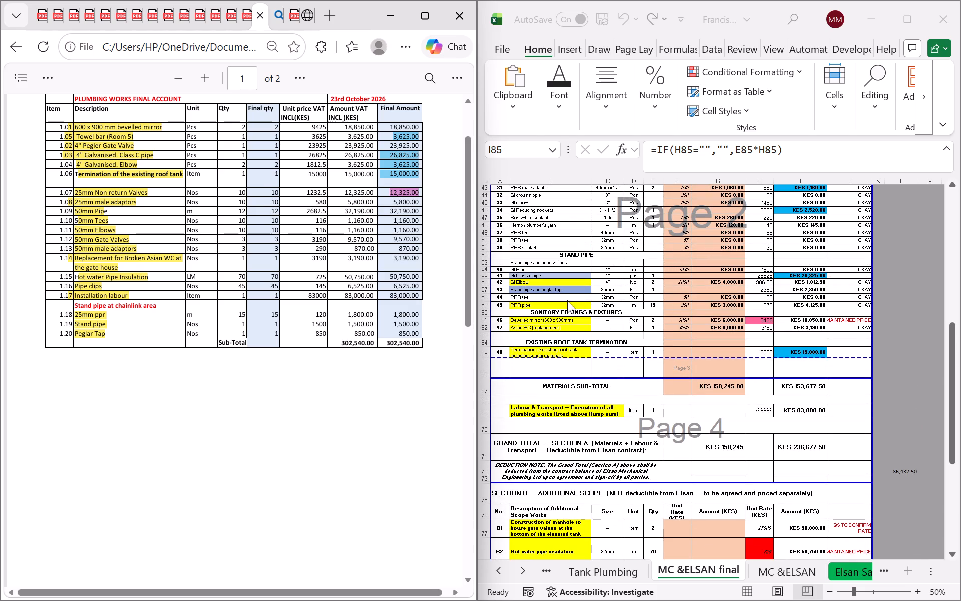
{"action": "left_click", "coordinate": [801, 290]}
{"action": "left_click", "coordinate": [801, 290]}
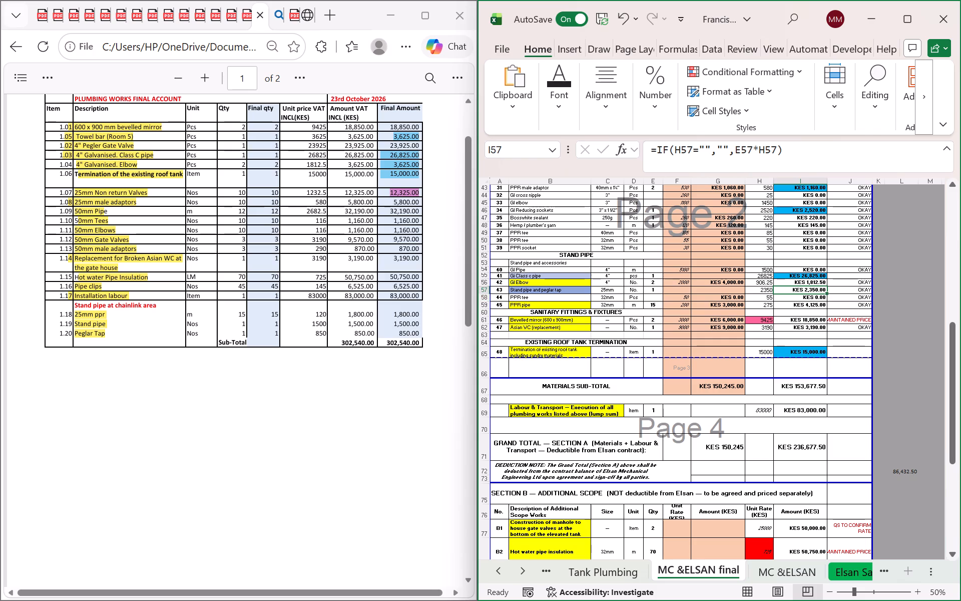
{"action": "left_click", "coordinate": [564, 110]}
{"action": "left_click", "coordinate": [660, 167]}
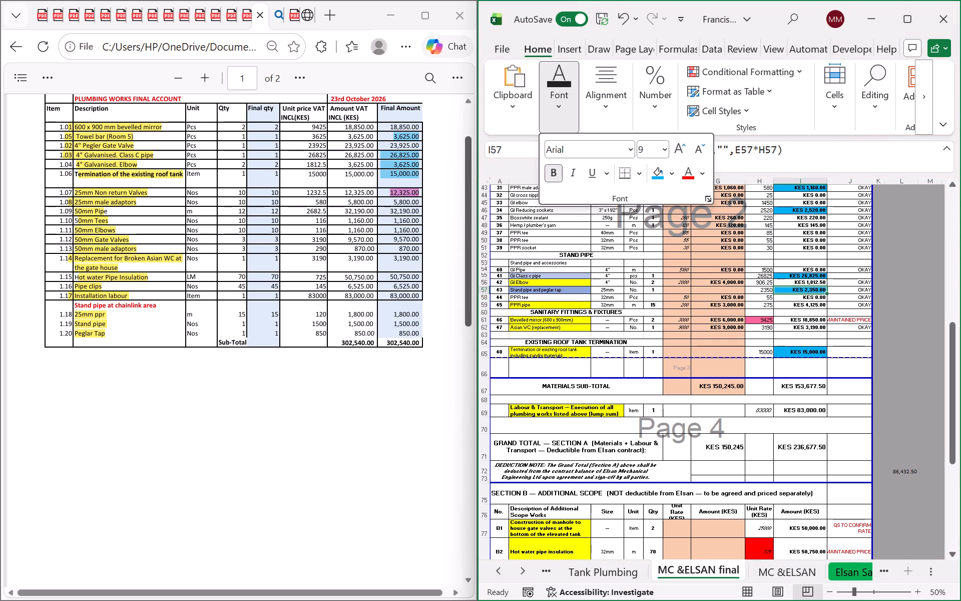
On page 1 of the PDF, highlight the final amount 850.00 of item 1.20, Peglar Tap, in light blue.
{"action": "left_click", "coordinate": [391, 322]}
{"action": "left_click_drag", "start_coordinate": [391, 321], "coordinate": [412, 334]}
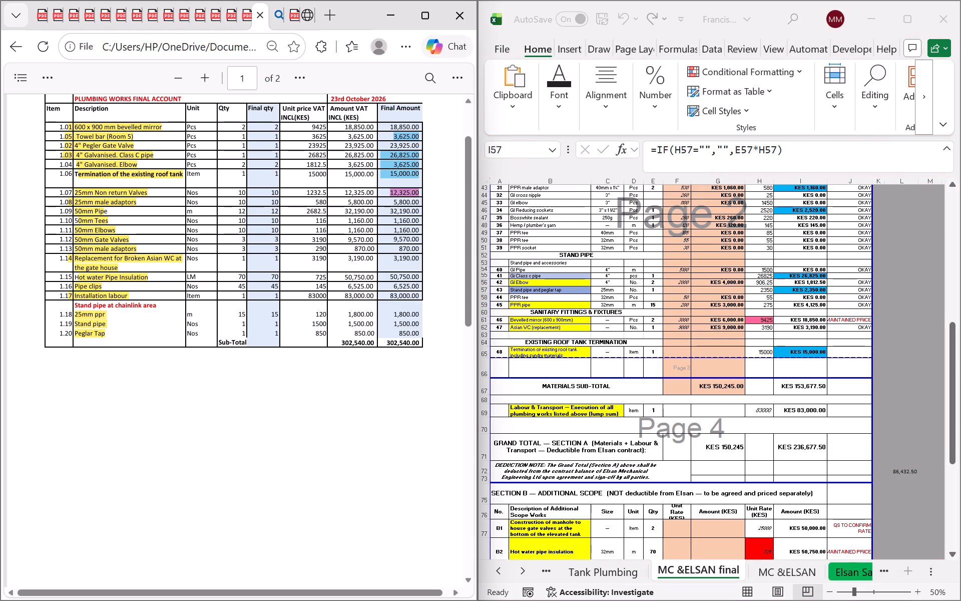
{"action": "left_click_drag", "start_coordinate": [416, 333], "coordinate": [390, 327]}
{"action": "left_click", "coordinate": [392, 335]}
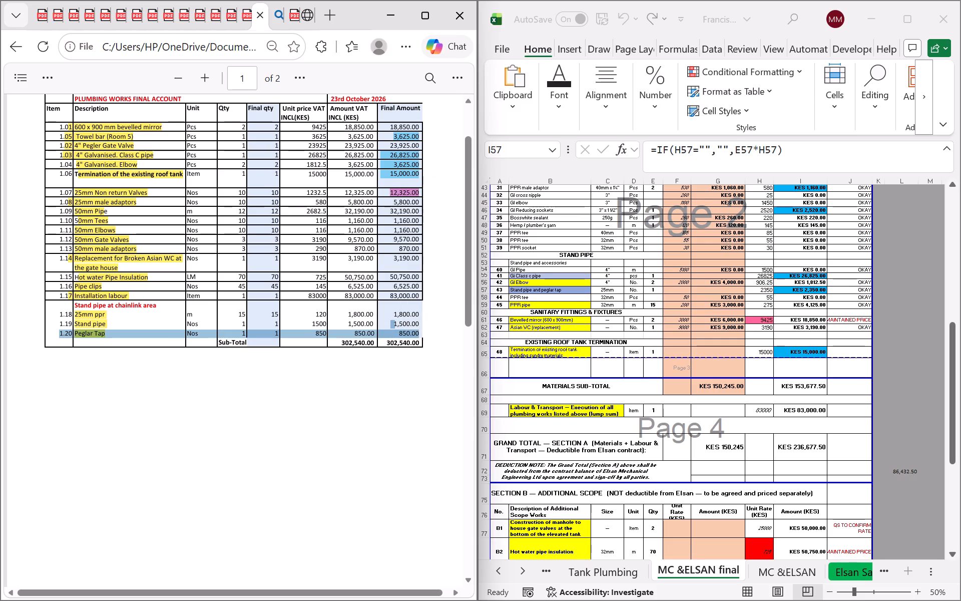
{"action": "left_click_drag", "start_coordinate": [392, 332], "coordinate": [412, 331]}
{"action": "left_click", "coordinate": [446, 246]}
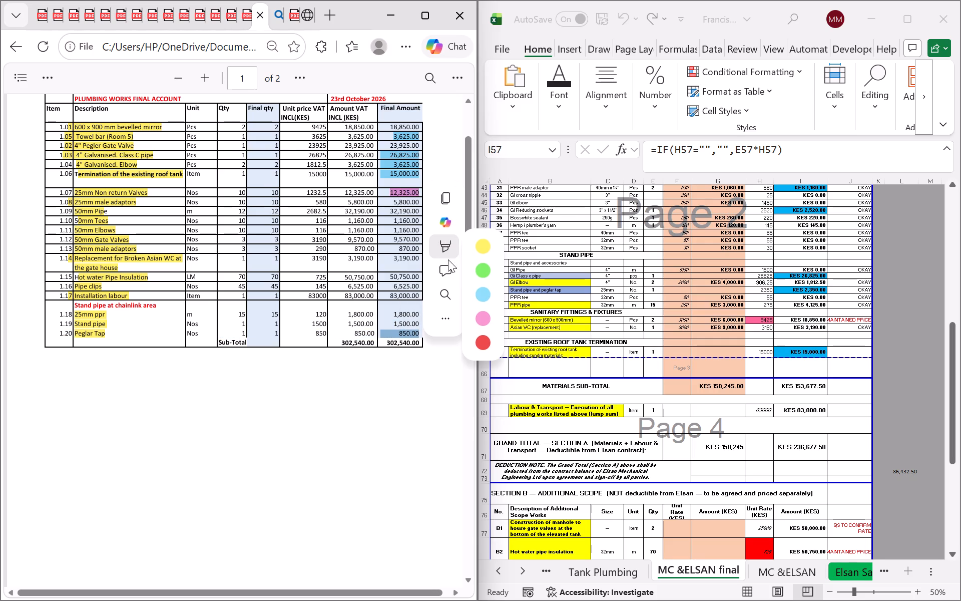
{"action": "left_click", "coordinate": [473, 292]}
Highlight the final amount 1,500.00 of item 1.19, Stand pipe, in light blue on the same PDF page.
{"action": "left_click_drag", "start_coordinate": [389, 326], "coordinate": [412, 325]}
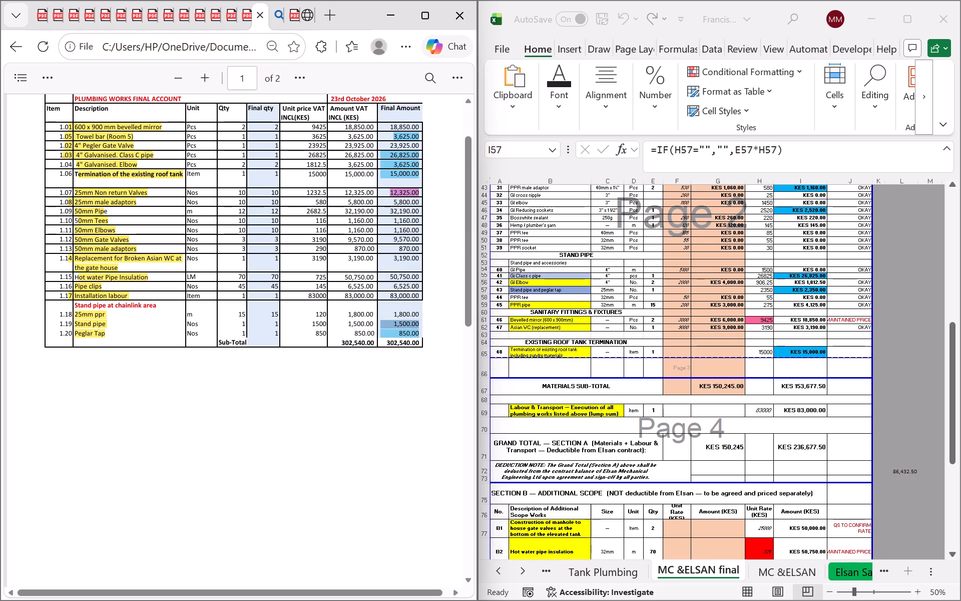
{"action": "left_click_drag", "start_coordinate": [412, 325], "coordinate": [413, 325]}
{"action": "left_click", "coordinate": [440, 239]}
{"action": "left_click", "coordinate": [475, 283]}
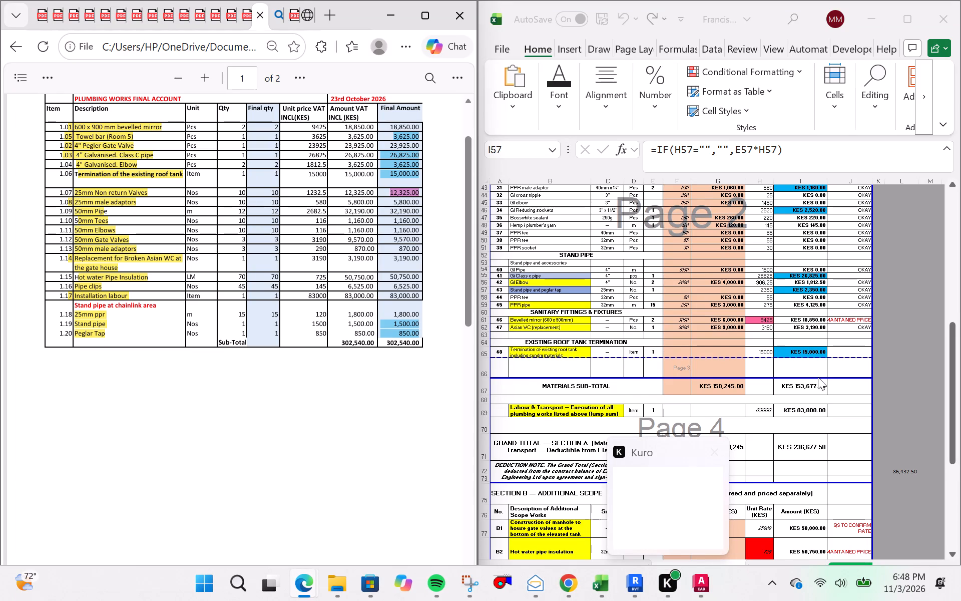
In the Excel sheet, fill the amount cell of the Labour & Transport lump sum with the same blue.
{"action": "scroll", "coordinate": [818, 377], "scroll_direction": "down", "scroll_amount": 1}
{"action": "scroll", "coordinate": [825, 435], "scroll_direction": "down", "scroll_amount": 2}
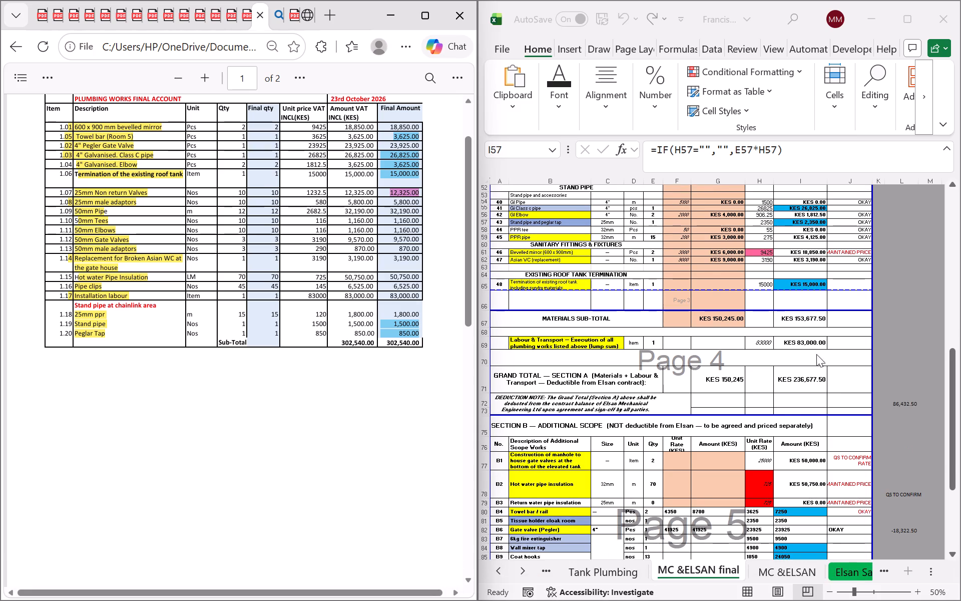
{"action": "double_click", "coordinate": [812, 346]}
{"action": "left_click", "coordinate": [810, 346]}
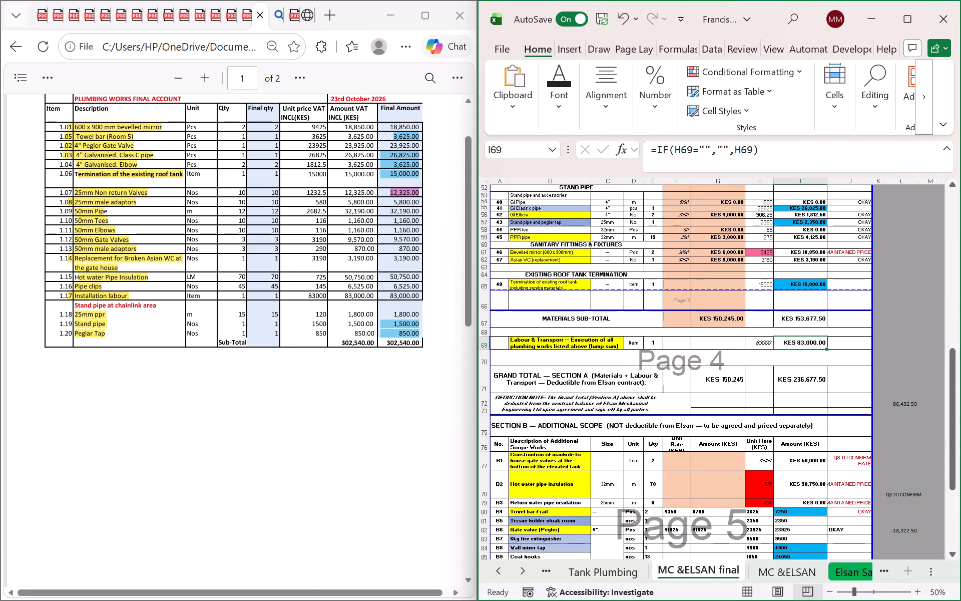
{"action": "left_click", "coordinate": [553, 108]}
{"action": "left_click", "coordinate": [665, 167]}
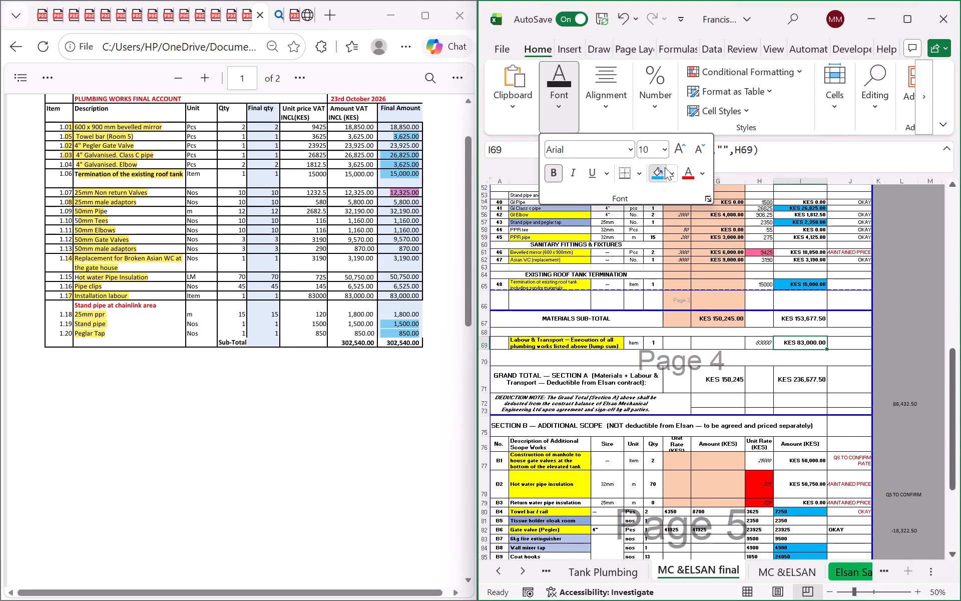
On page 1 of the PDF, highlight the final amount 83,000.00 of item 1.17, Installation labour, in light blue.
{"action": "left_click", "coordinate": [402, 307]}
{"action": "left_click", "coordinate": [387, 297]}
{"action": "left_click_drag", "start_coordinate": [389, 297], "coordinate": [391, 297]}
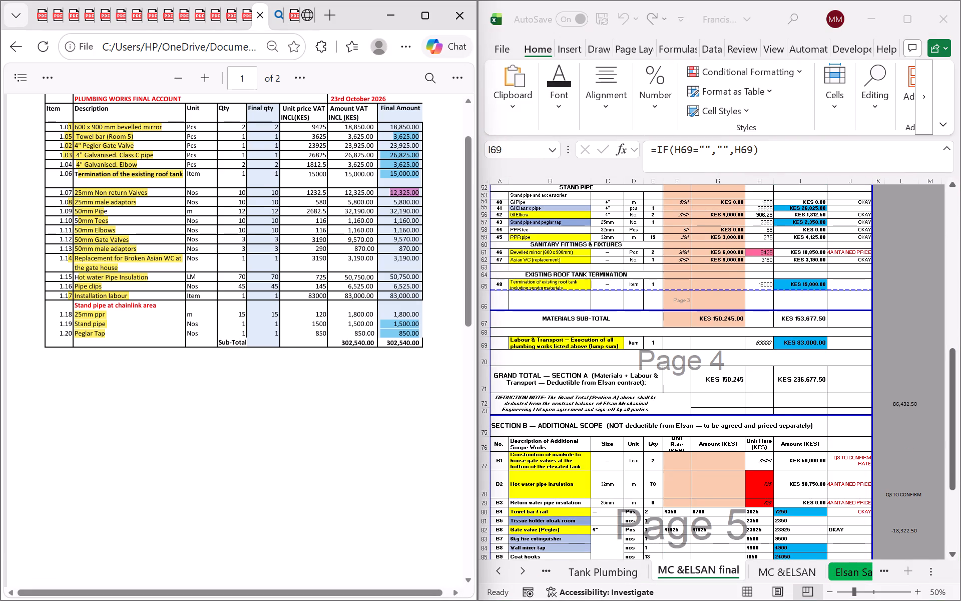
{"action": "left_click_drag", "start_coordinate": [391, 297], "coordinate": [412, 294]}
{"action": "left_click", "coordinate": [445, 200]}
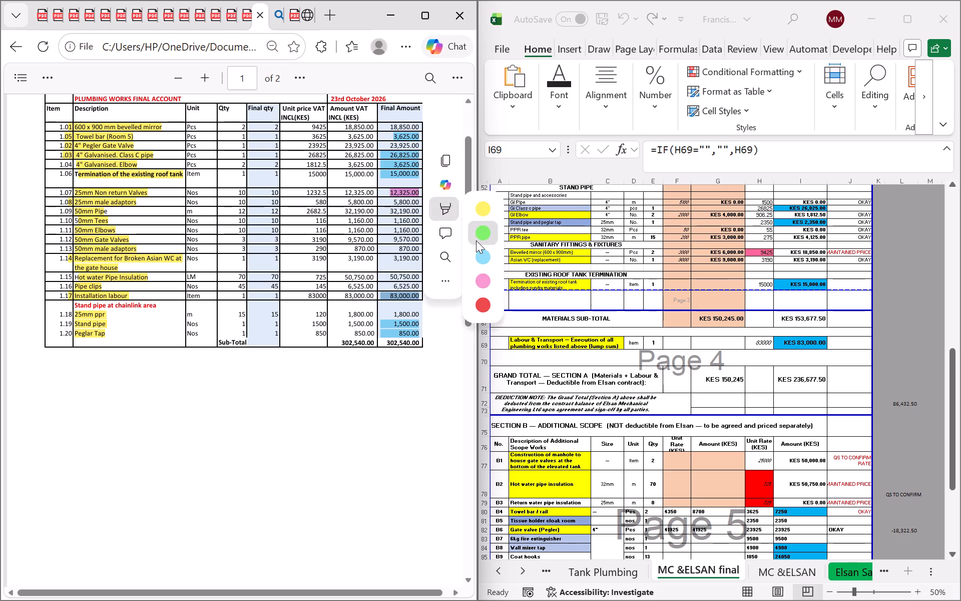
{"action": "left_click", "coordinate": [479, 251]}
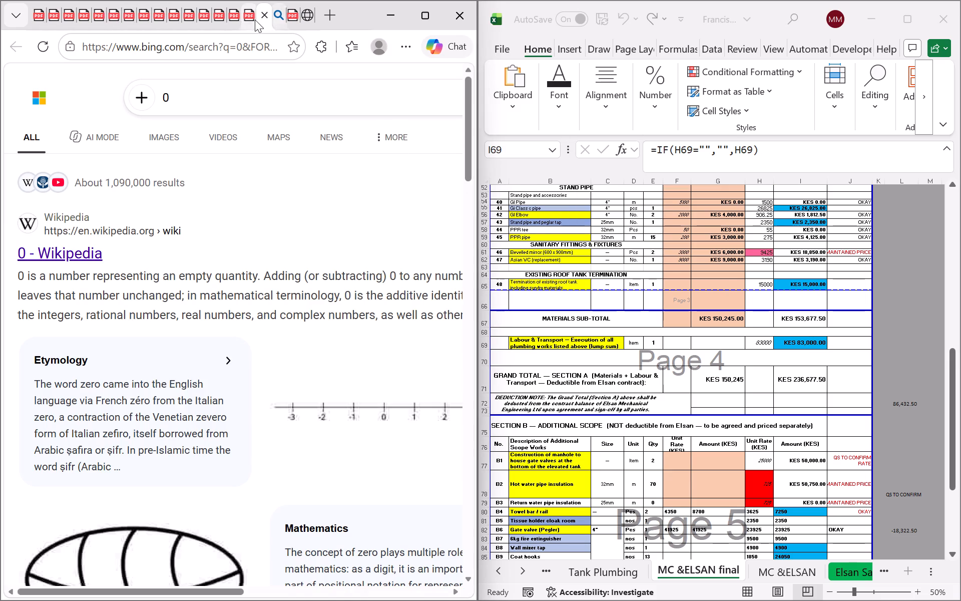
{"action": "left_click", "coordinate": [252, 14]}
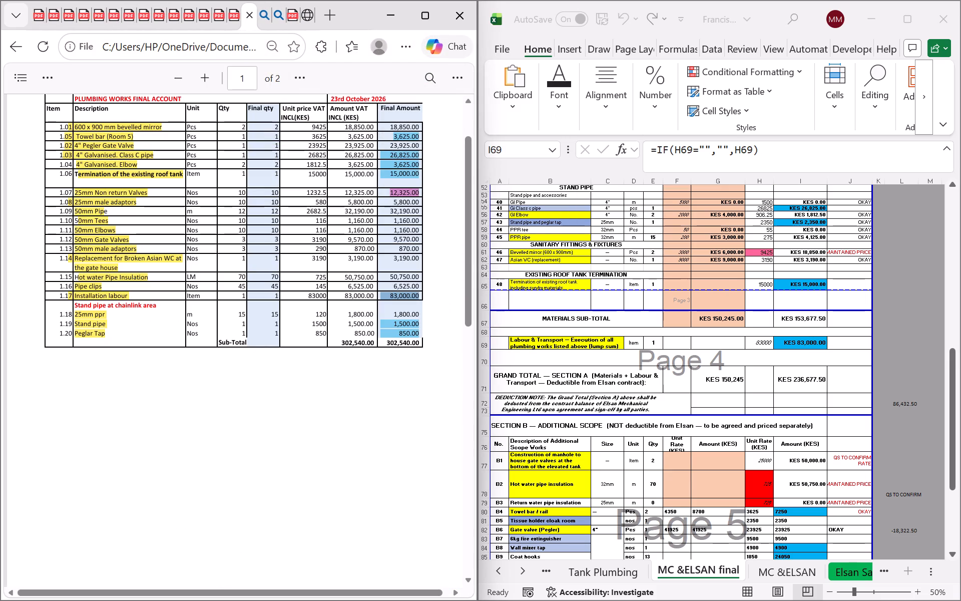
{"action": "right_click", "coordinate": [409, 294]}
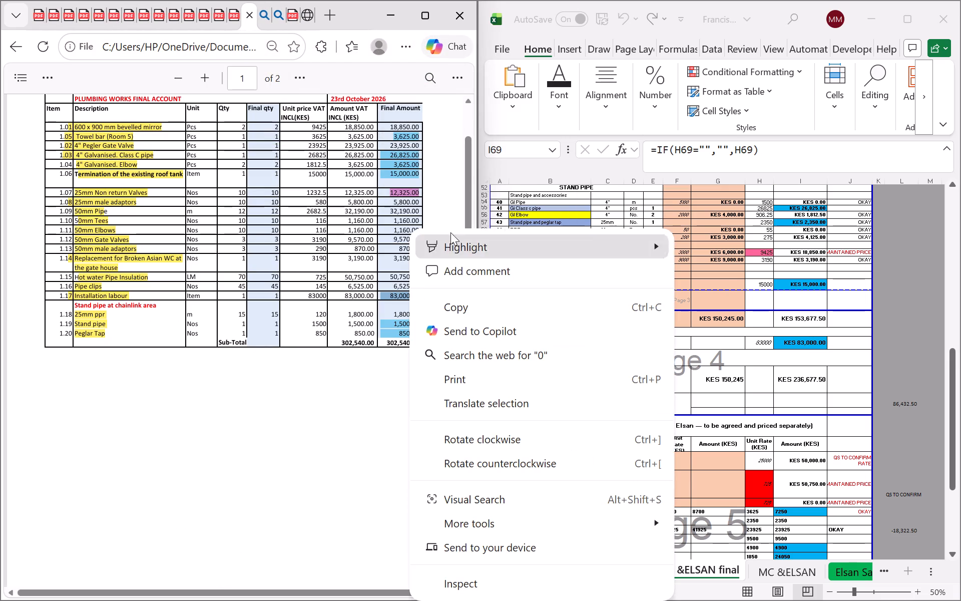
{"action": "left_click", "coordinate": [740, 290]}
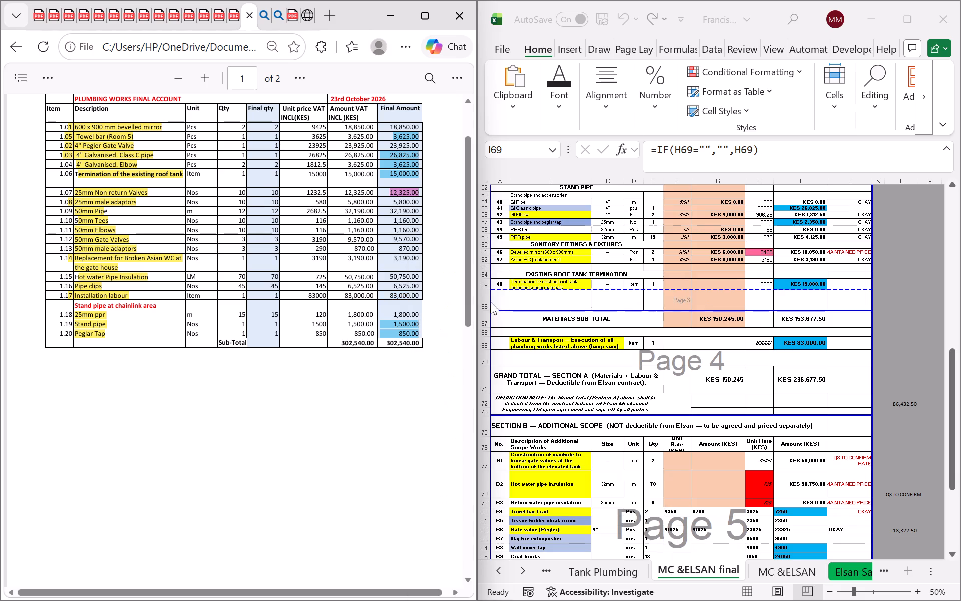
{"action": "left_click", "coordinate": [412, 320]}
{"action": "left_click", "coordinate": [384, 259]}
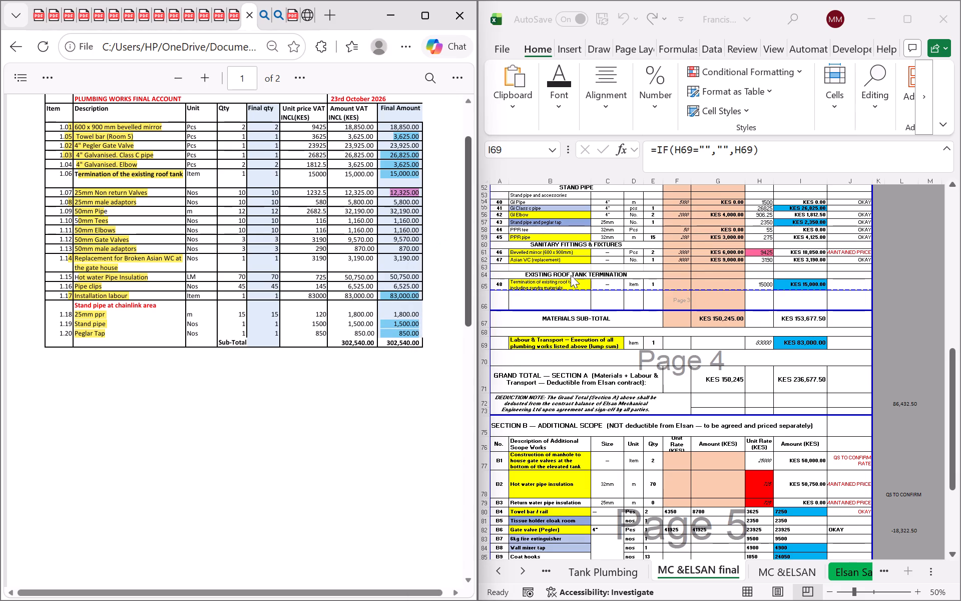
In the Excel sheet, fill the amount cell of item 24, Pipe clips, with the same blue as the matched amounts.
{"action": "scroll", "coordinate": [634, 284], "scroll_direction": "up", "scroll_amount": 5}
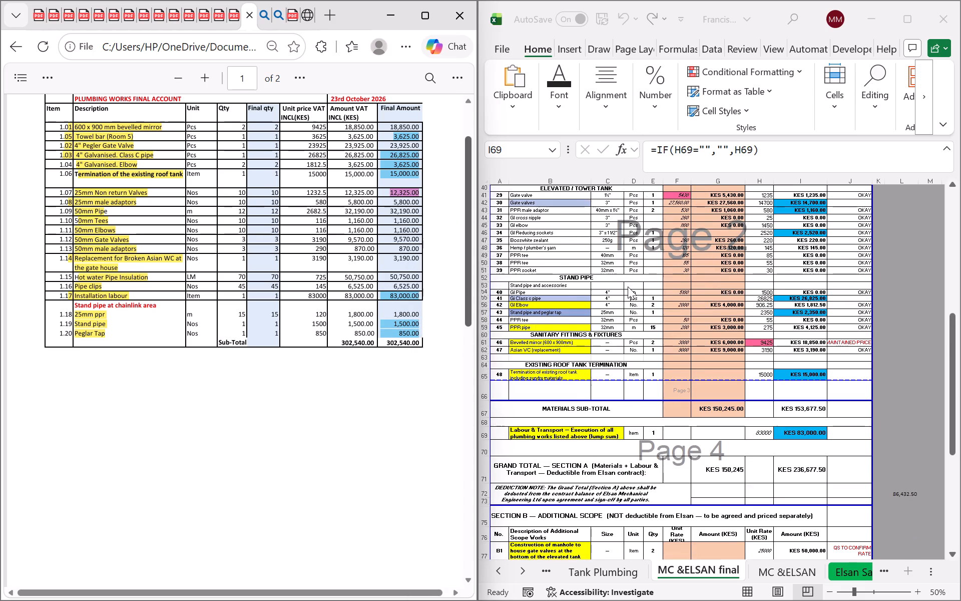
{"action": "scroll", "coordinate": [628, 286], "scroll_direction": "up", "scroll_amount": 6}
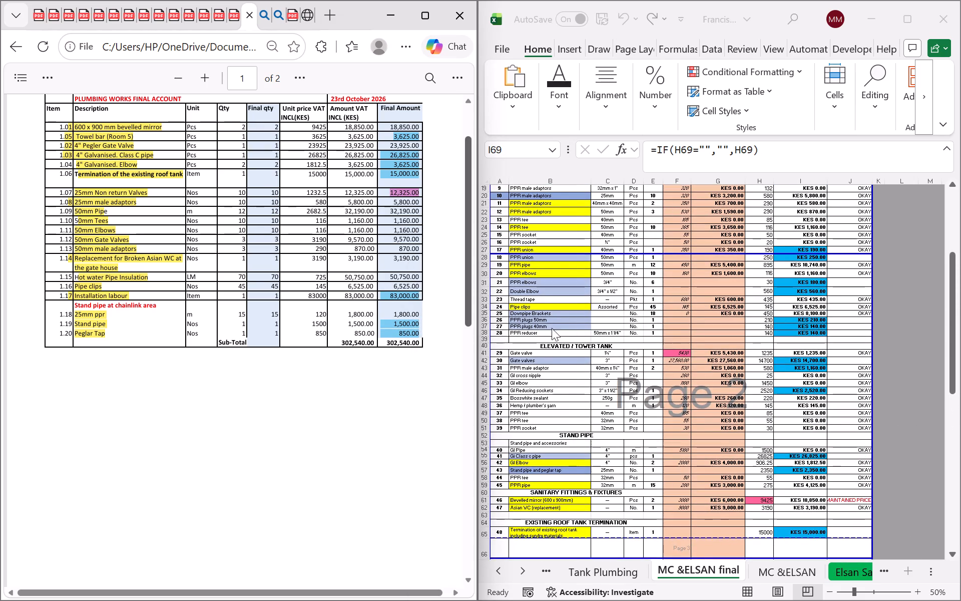
{"action": "left_click", "coordinate": [802, 299]}
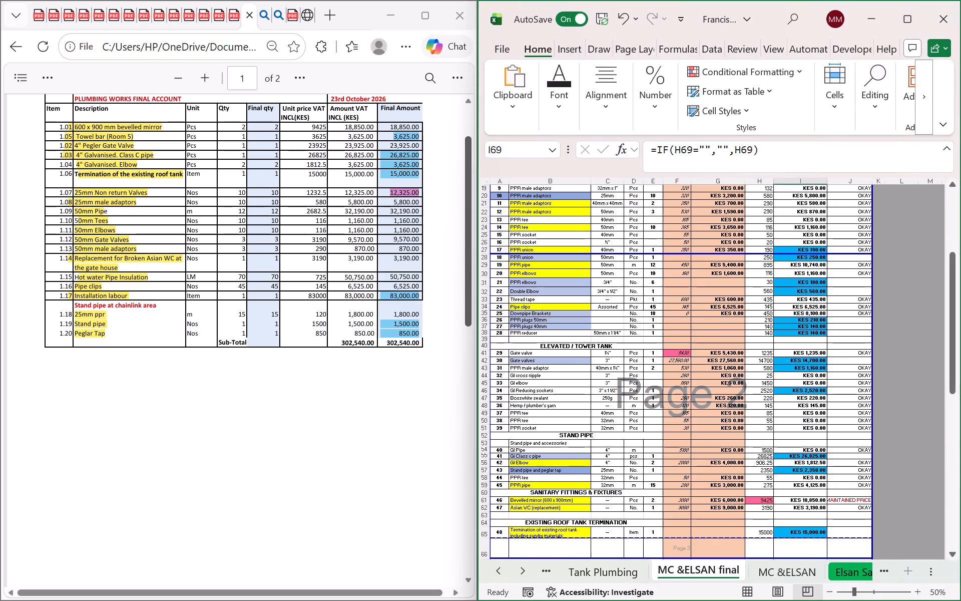
{"action": "left_click", "coordinate": [797, 306]}
{"action": "left_click", "coordinate": [565, 112]}
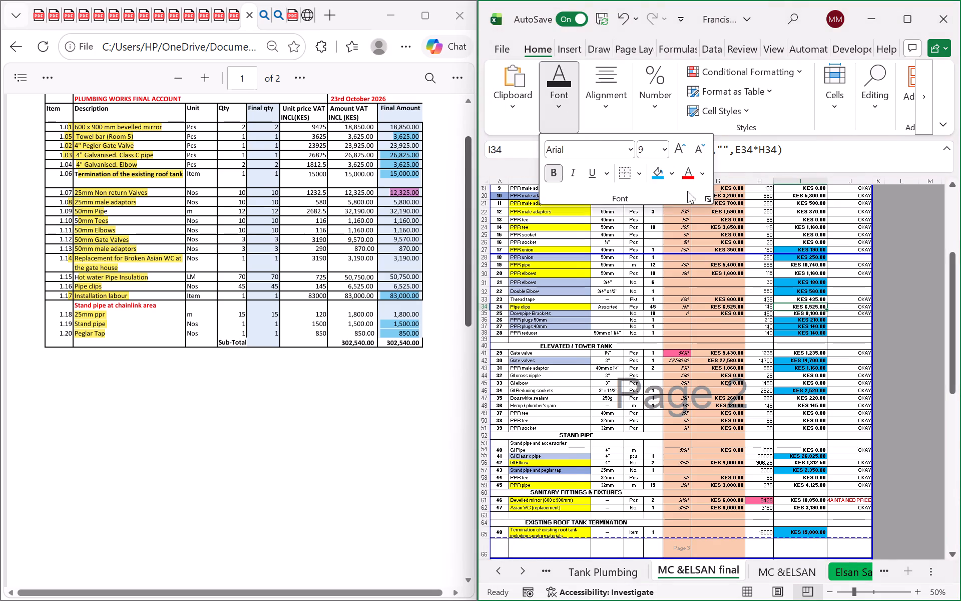
{"action": "left_click", "coordinate": [657, 175]}
On page 1 of the PDF, highlight the final amount 6,525.00 of item 1.16, Pipe clips, in light blue.
{"action": "left_click", "coordinate": [386, 287]}
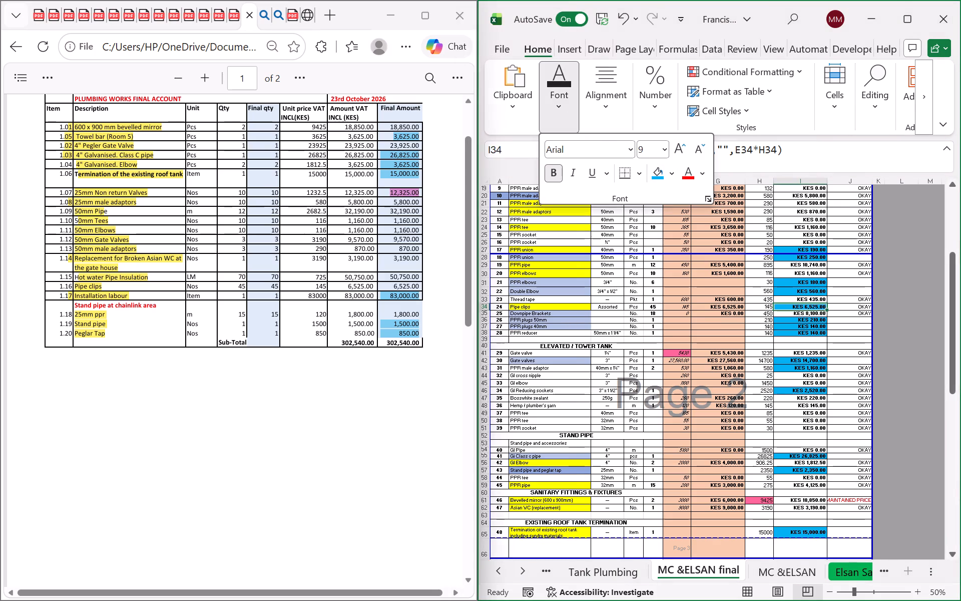
{"action": "left_click_drag", "start_coordinate": [389, 287], "coordinate": [414, 284]}
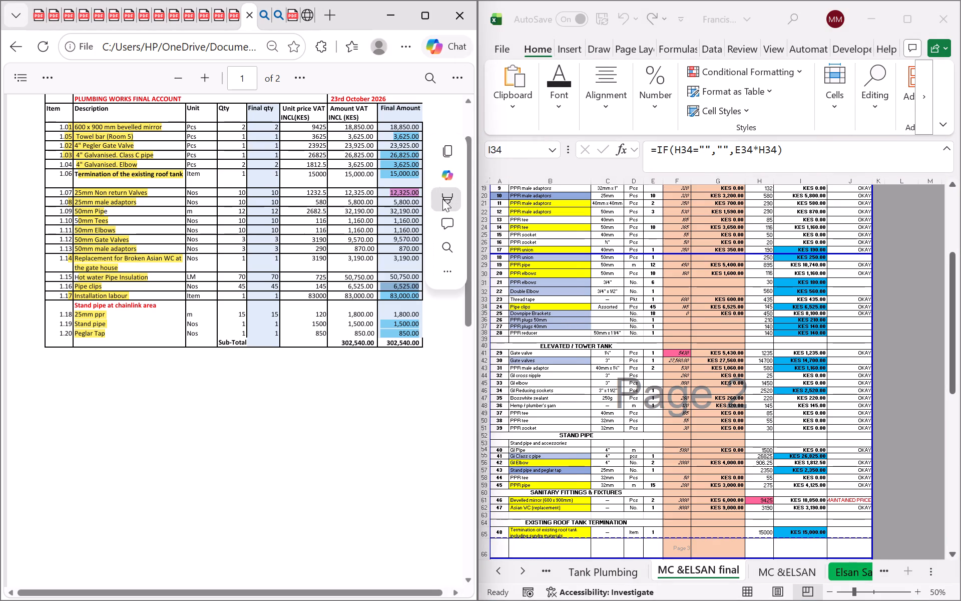
{"action": "left_click", "coordinate": [445, 194]}
{"action": "left_click", "coordinate": [489, 245]}
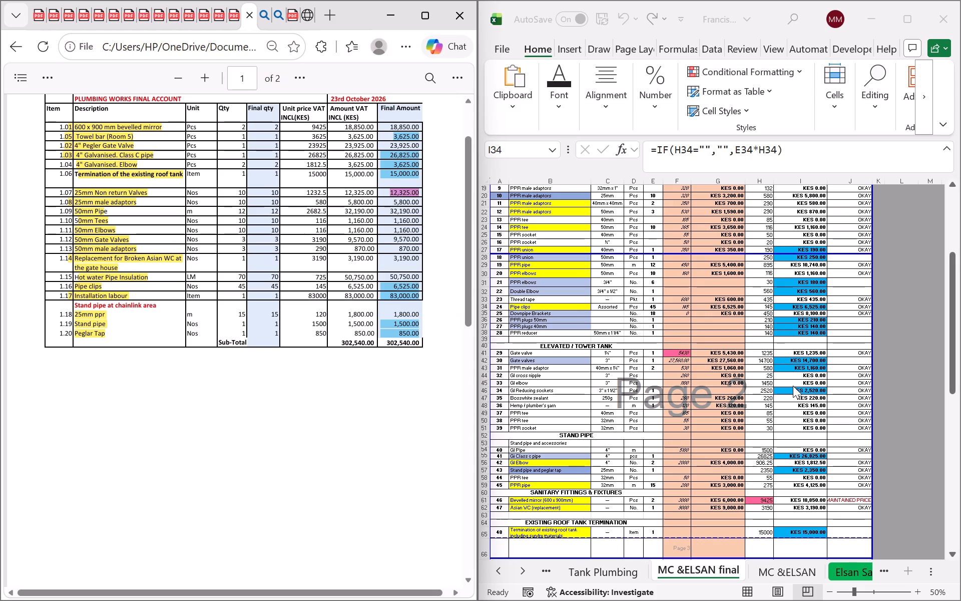
In Section B of the Excel sheet, fill the amount cell of item B2, Hot water pipe insulation, with the same blue.
{"action": "left_click", "coordinate": [798, 409]}
{"action": "scroll", "coordinate": [797, 382], "scroll_direction": "down", "scroll_amount": 4}
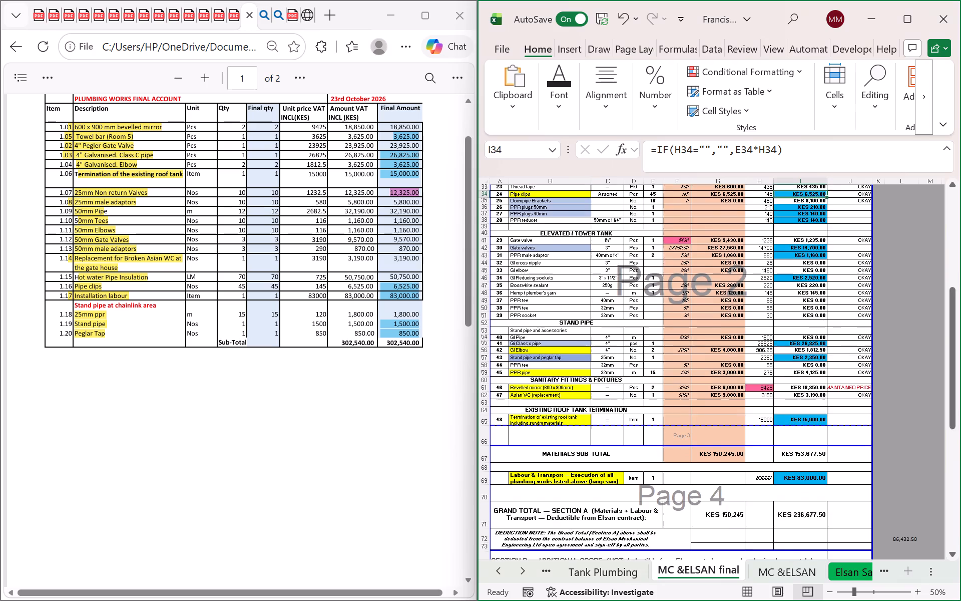
{"action": "scroll", "coordinate": [797, 382], "scroll_direction": "down", "scroll_amount": 8}
{"action": "left_click", "coordinate": [802, 457]}
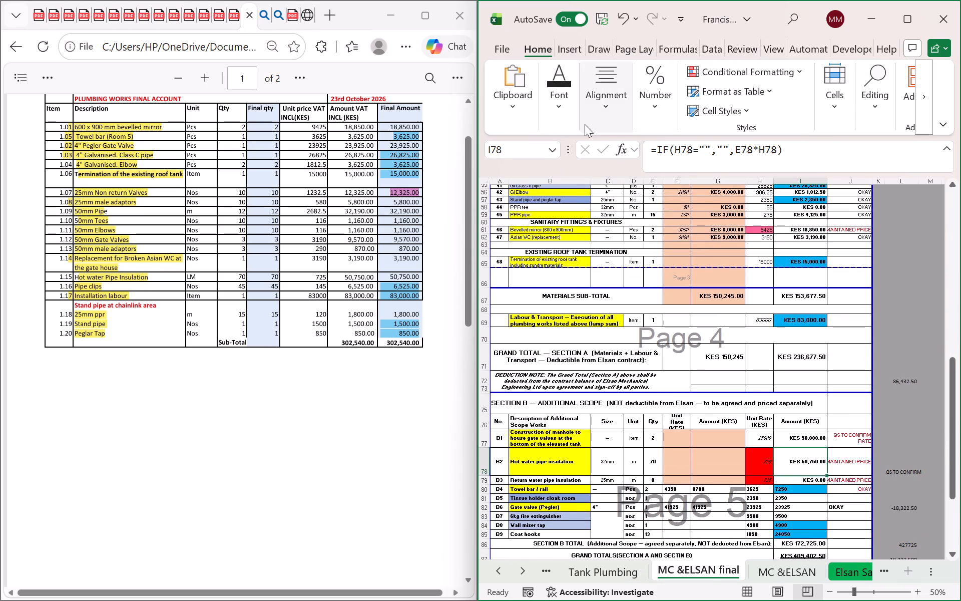
{"action": "left_click", "coordinate": [561, 103]}
{"action": "left_click", "coordinate": [650, 163]}
{"action": "left_click", "coordinate": [654, 177]}
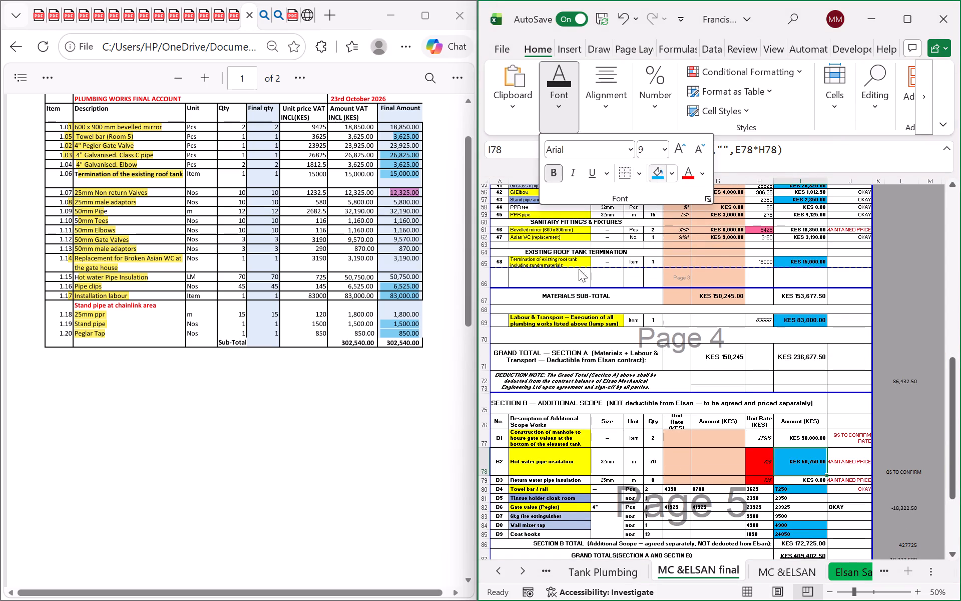
On page 1 of the PDF, highlight the final amount 50,750.00 of item 1.15, Hot water Pipe Insulation, in light blue.
{"action": "left_click", "coordinate": [405, 271]}
{"action": "left_click", "coordinate": [383, 272]}
{"action": "left_click_drag", "start_coordinate": [393, 275], "coordinate": [398, 277]}
{"action": "left_click_drag", "start_coordinate": [401, 277], "coordinate": [417, 277]}
{"action": "left_click_drag", "start_coordinate": [413, 277], "coordinate": [409, 277]}
{"action": "left_click", "coordinate": [391, 274]}
{"action": "left_click_drag", "start_coordinate": [387, 275], "coordinate": [388, 275]}
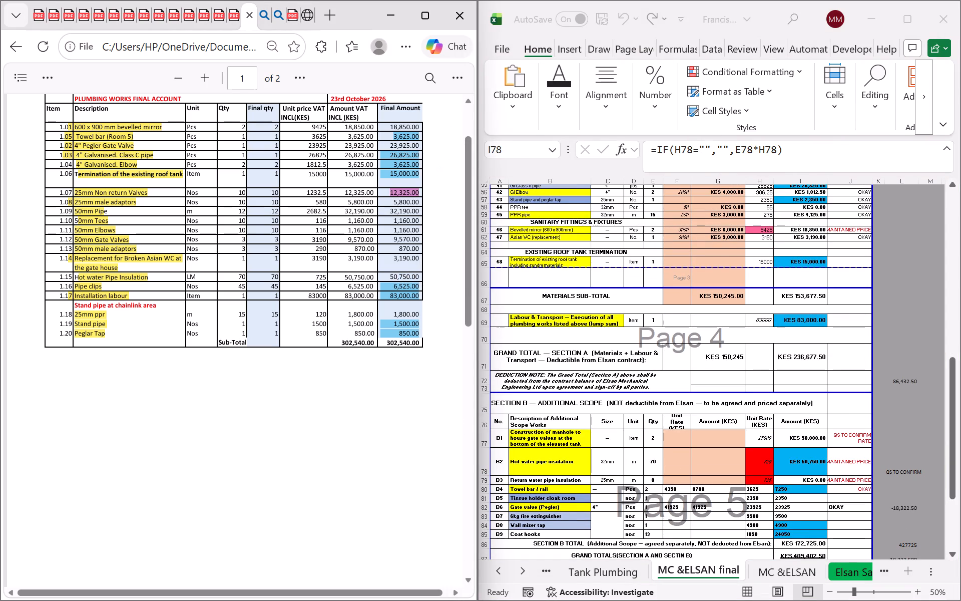
{"action": "left_click_drag", "start_coordinate": [388, 275], "coordinate": [413, 276]}
{"action": "left_click", "coordinate": [443, 188]}
{"action": "left_click", "coordinate": [476, 233]}
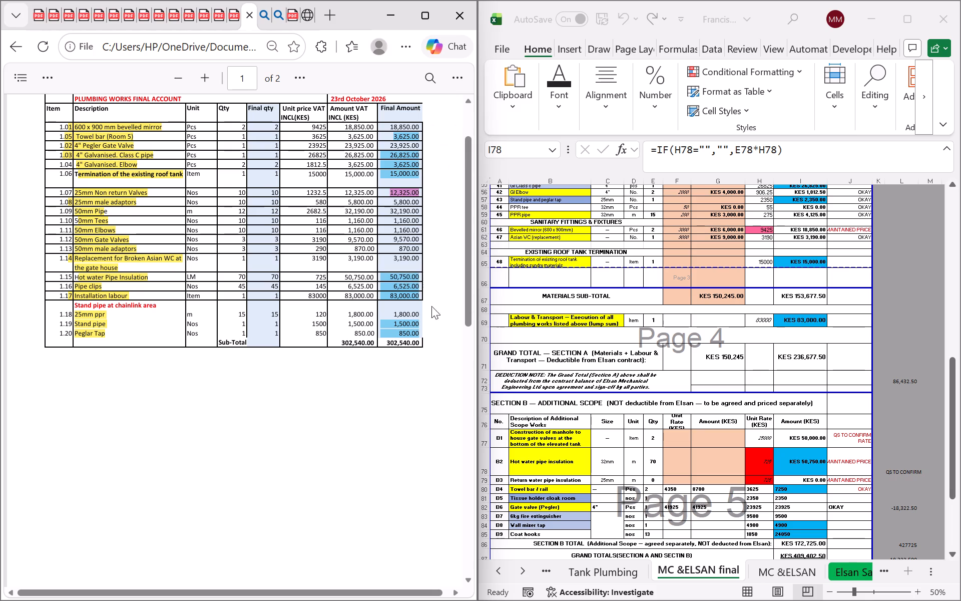
{"action": "left_click", "coordinate": [428, 315]}
In the Excel sheet, fill the amount cell of item 47, Asian VC (replacement), with the same blue.
{"action": "scroll", "coordinate": [421, 297], "scroll_direction": "up", "scroll_amount": 1}
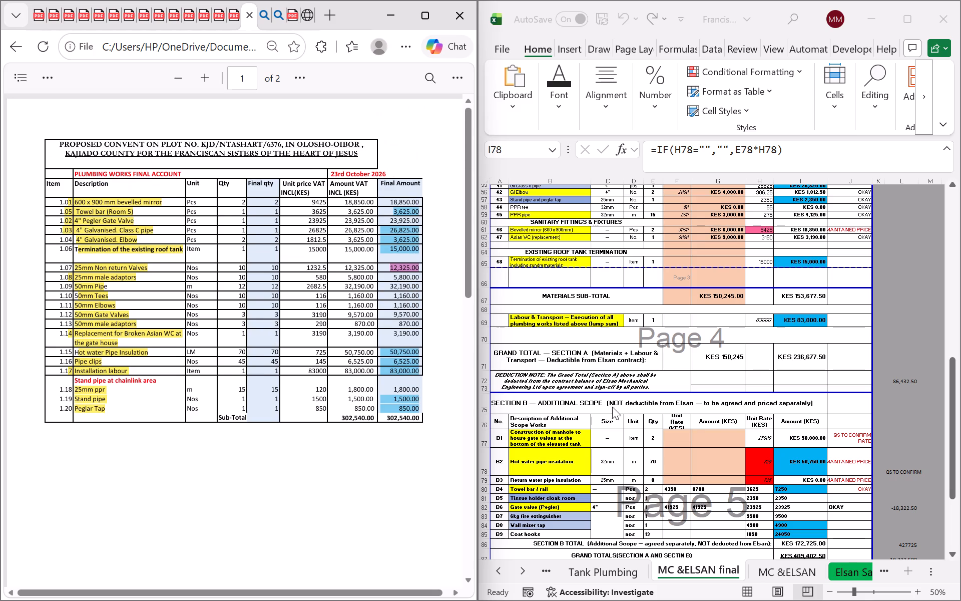
{"action": "scroll", "coordinate": [632, 402], "scroll_direction": "up", "scroll_amount": 1}
{"action": "scroll", "coordinate": [777, 258], "scroll_direction": "up", "scroll_amount": 1}
{"action": "double_click", "coordinate": [802, 282]}
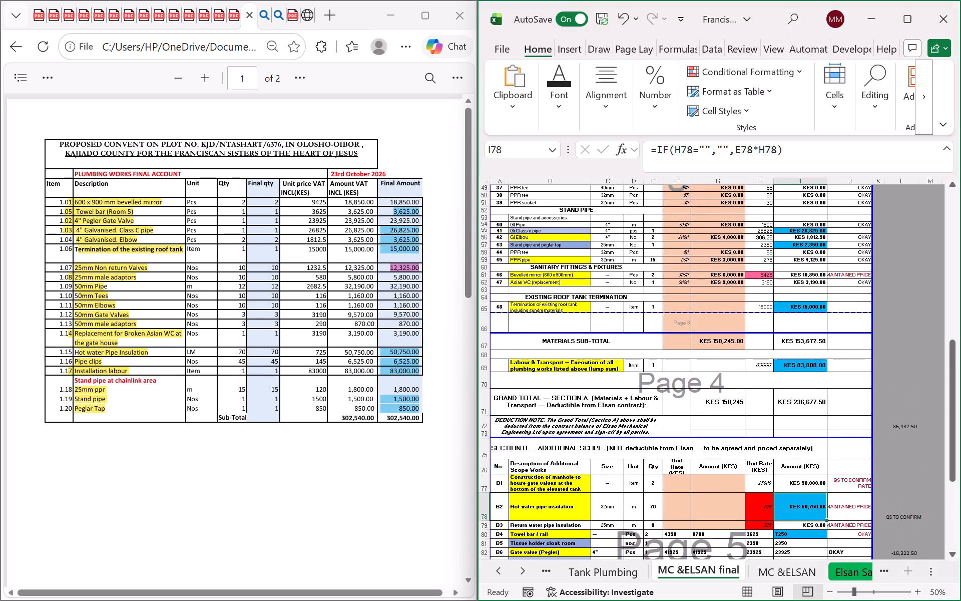
{"action": "left_click", "coordinate": [802, 282]}
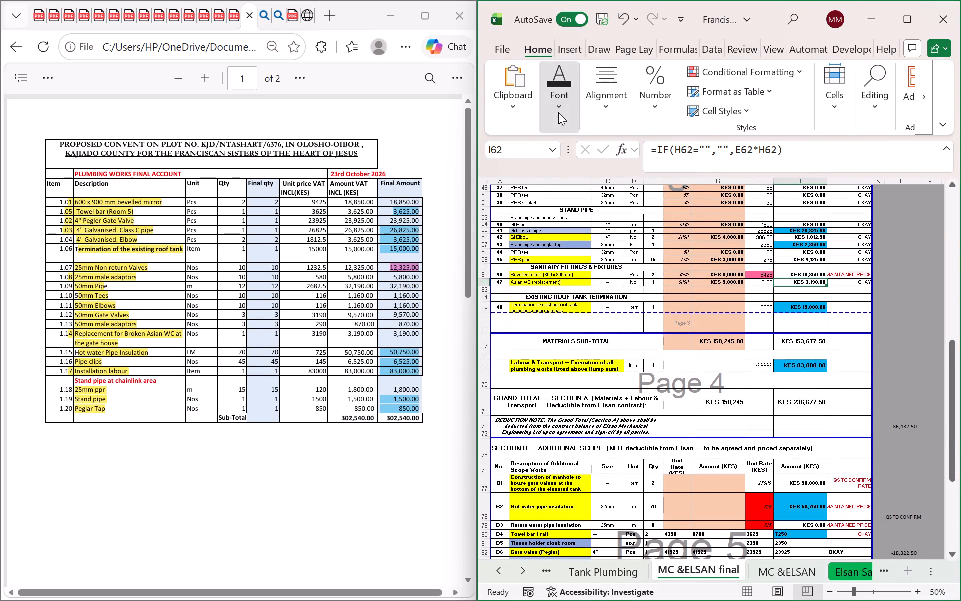
{"action": "left_click", "coordinate": [558, 112]}
{"action": "left_click", "coordinate": [658, 168]}
On page 1 of the PDF, highlight the final amount 3,190.00 of item 1.14, Replacement for Broken Asian WC, in light blue.
{"action": "left_click", "coordinate": [401, 345]}
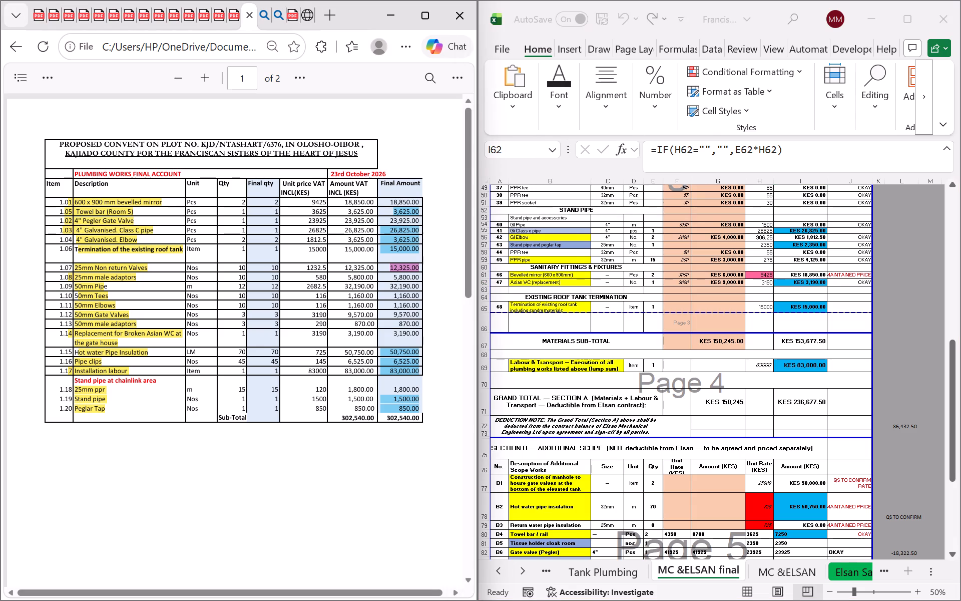
{"action": "left_click_drag", "start_coordinate": [391, 333], "coordinate": [407, 337]}
{"action": "left_click", "coordinate": [441, 253]}
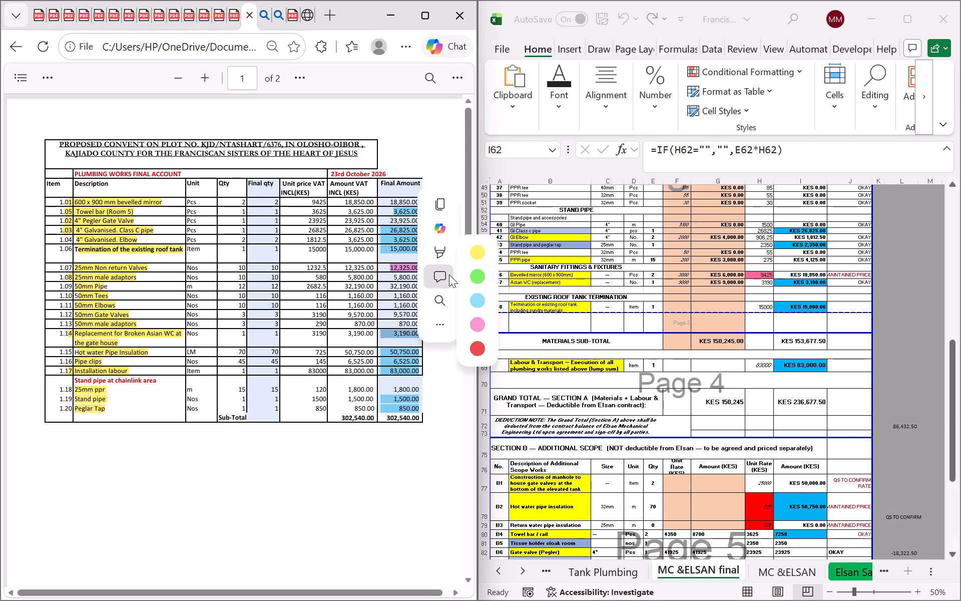
{"action": "left_click", "coordinate": [470, 303]}
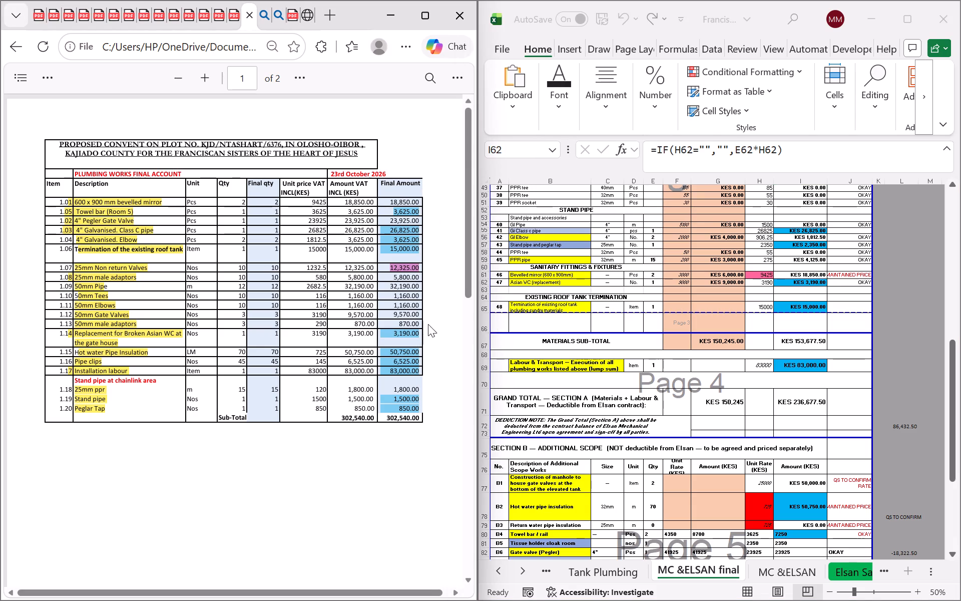
In the Excel sheet, fill the amount cell of item 12, the 50mm PPR male adaptors, with the same blue.
{"action": "scroll", "coordinate": [618, 296], "scroll_direction": "up", "scroll_amount": 4}
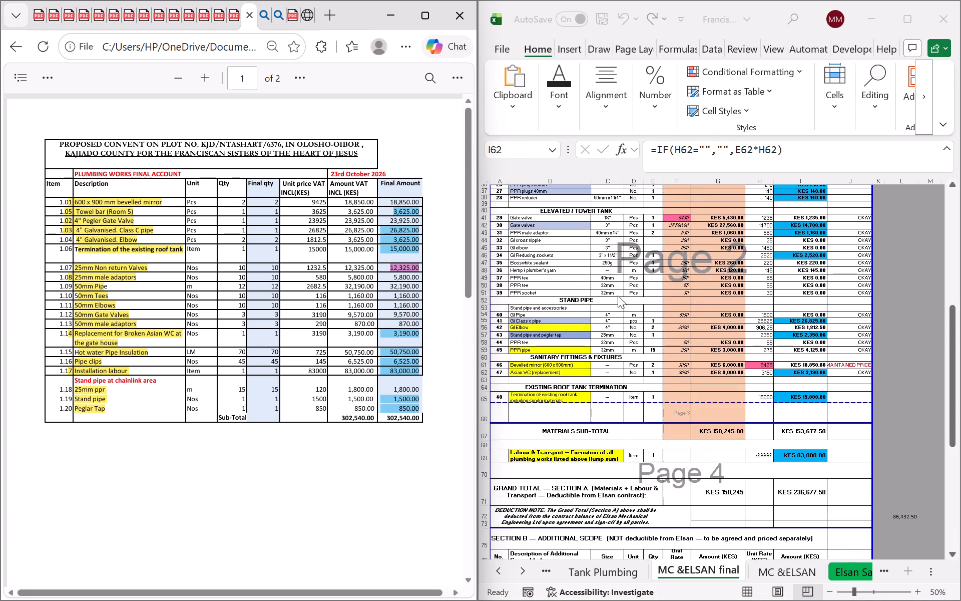
{"action": "scroll", "coordinate": [618, 295], "scroll_direction": "up", "scroll_amount": 8}
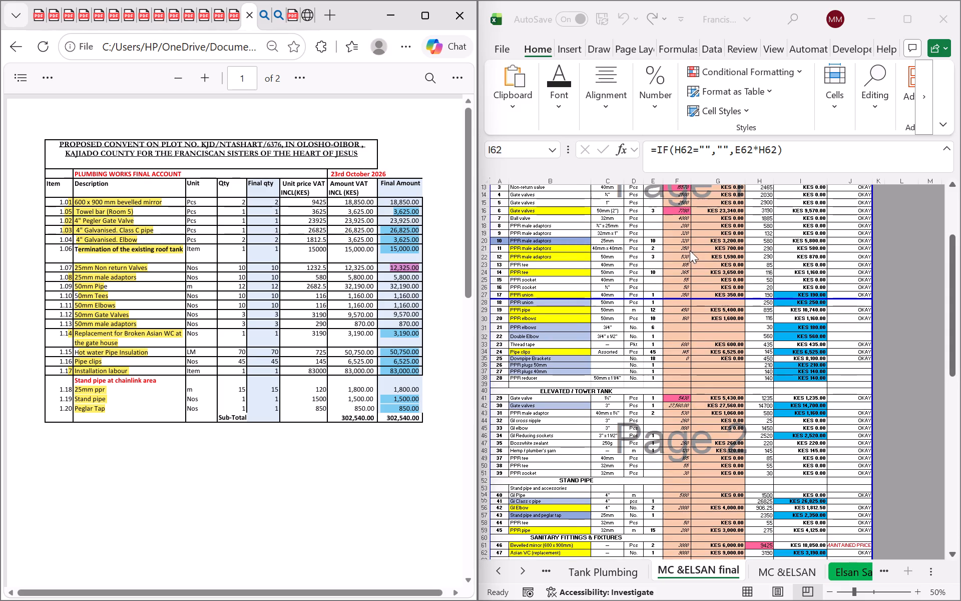
{"action": "left_click", "coordinate": [788, 258]}
{"action": "left_click", "coordinate": [789, 258]}
{"action": "left_click", "coordinate": [794, 258]}
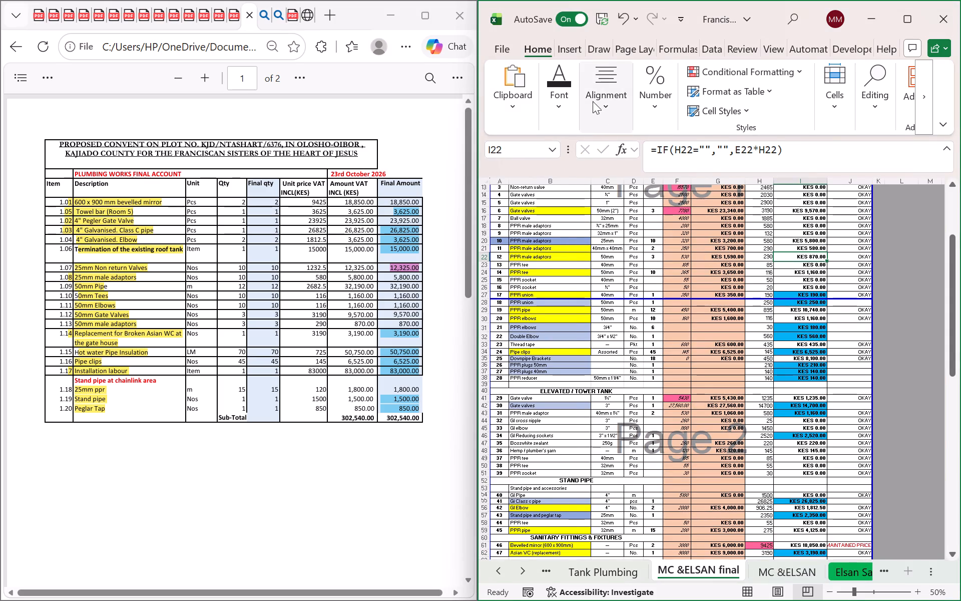
{"action": "left_click", "coordinate": [551, 112]}
{"action": "left_click", "coordinate": [660, 173]}
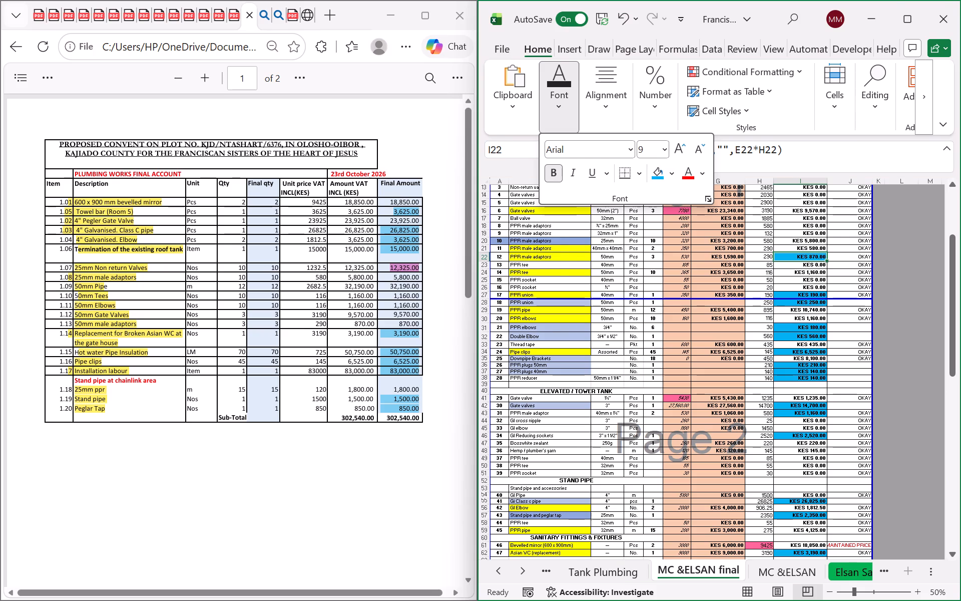
On page 1 of the PDF, highlight the final amount 870.00 of item 1.13, 50mm male adaptors, in light blue.
{"action": "left_click", "coordinate": [395, 328]}
{"action": "left_click", "coordinate": [391, 322]}
{"action": "left_click_drag", "start_coordinate": [391, 322], "coordinate": [415, 324]}
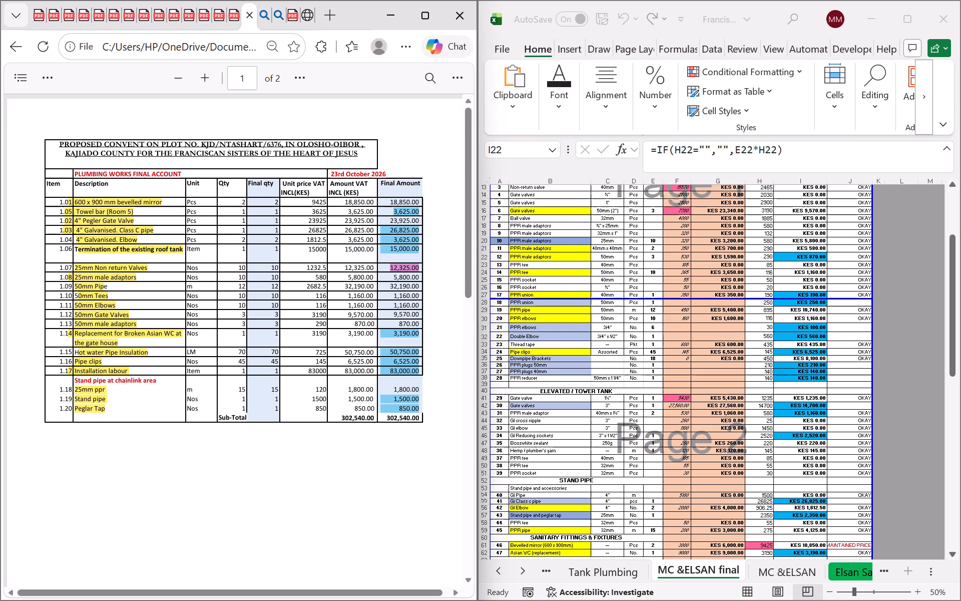
{"action": "left_click", "coordinate": [417, 323]}
{"action": "left_click_drag", "start_coordinate": [417, 323], "coordinate": [408, 323]}
{"action": "left_click", "coordinate": [446, 234]}
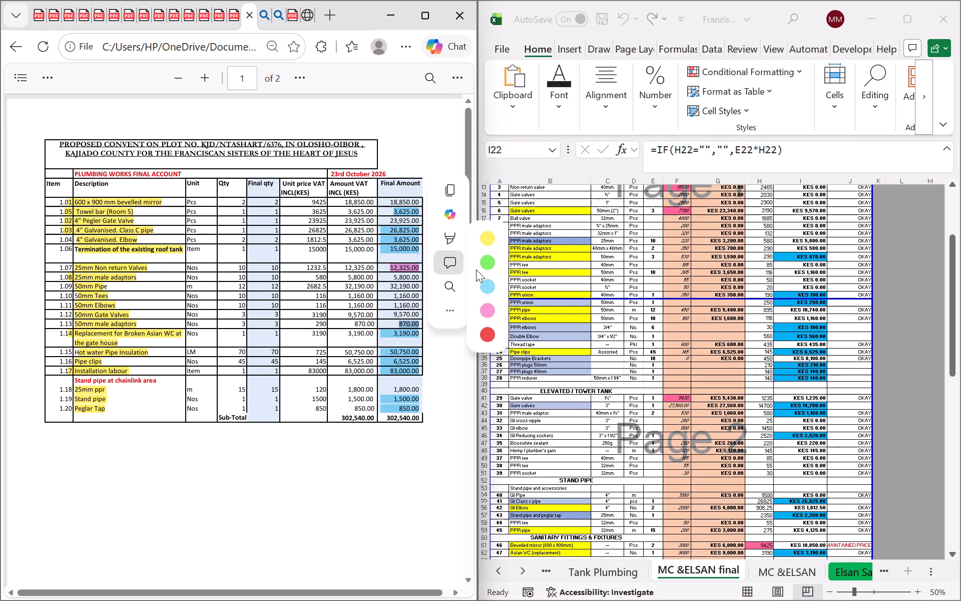
{"action": "left_click", "coordinate": [486, 287]}
{"action": "left_click", "coordinate": [437, 317]}
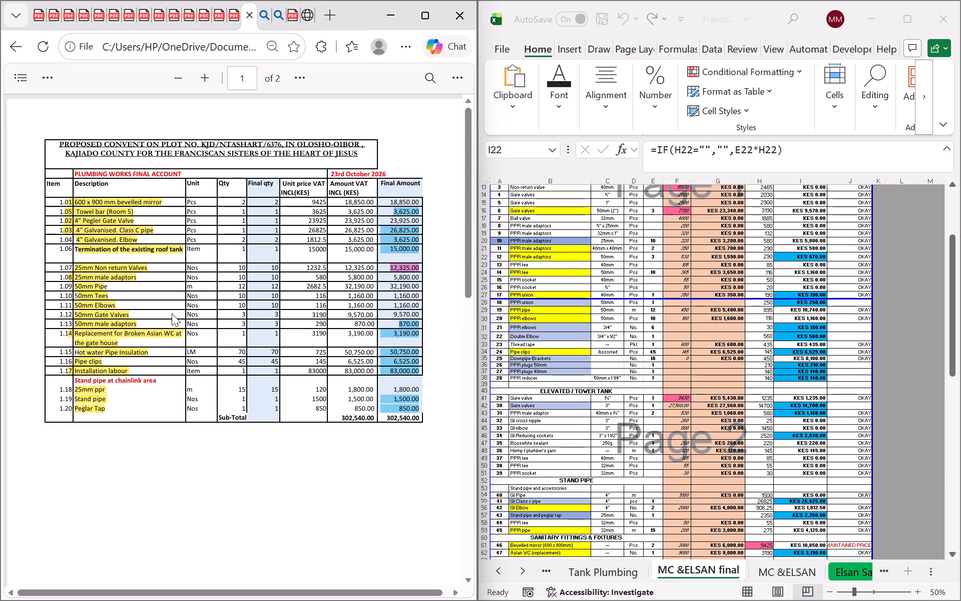
In the Excel sheet, fill the amount cell of item 6, the 50mm (2") Gate valves, with the same blue.
{"action": "scroll", "coordinate": [628, 281], "scroll_direction": "up", "scroll_amount": 2}
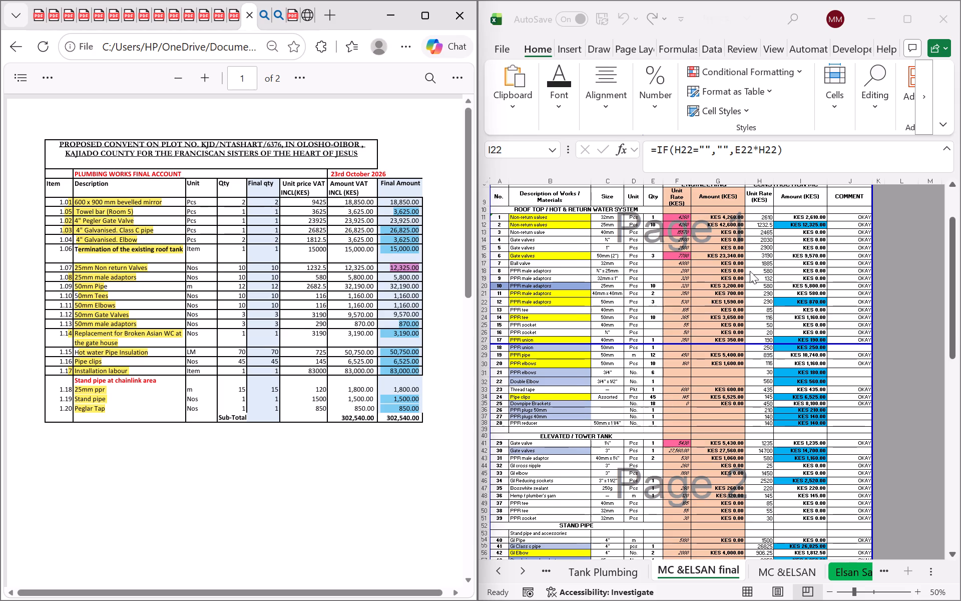
{"action": "left_click", "coordinate": [787, 257]}
{"action": "left_click", "coordinate": [784, 253]}
{"action": "left_click", "coordinate": [559, 107]}
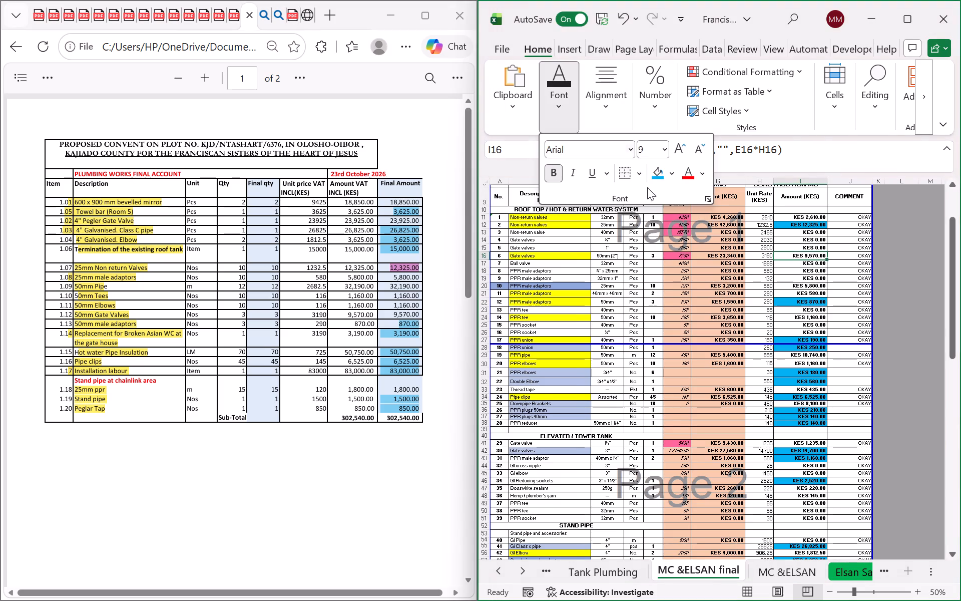
{"action": "left_click", "coordinate": [660, 176]}
On page 1 of the PDF, highlight the final amount 9,570.00 of item 1.12, 50mm Gate Valves, in light blue.
{"action": "left_click", "coordinate": [394, 315]}
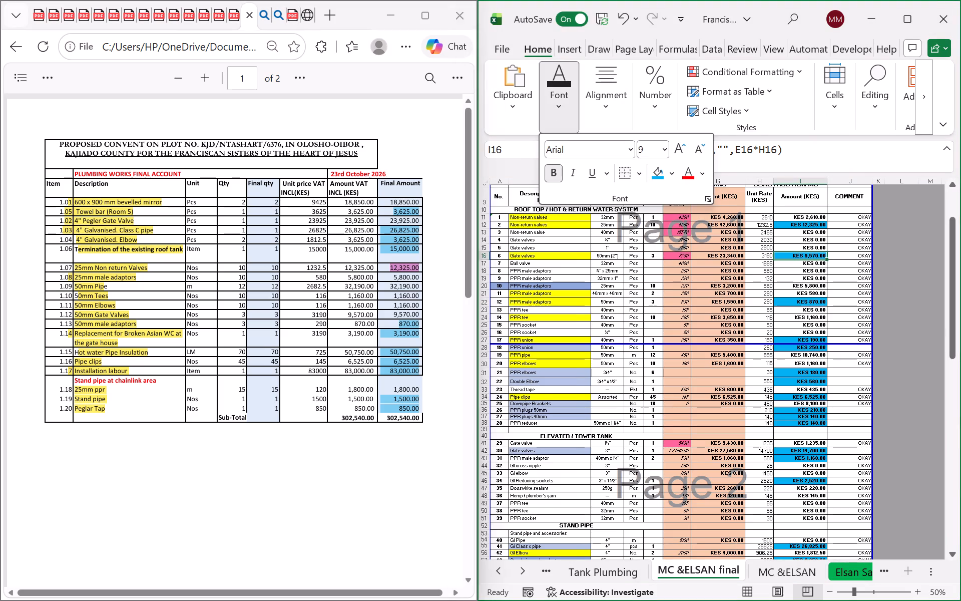
{"action": "left_click_drag", "start_coordinate": [391, 312], "coordinate": [417, 319]}
{"action": "left_click", "coordinate": [417, 312]}
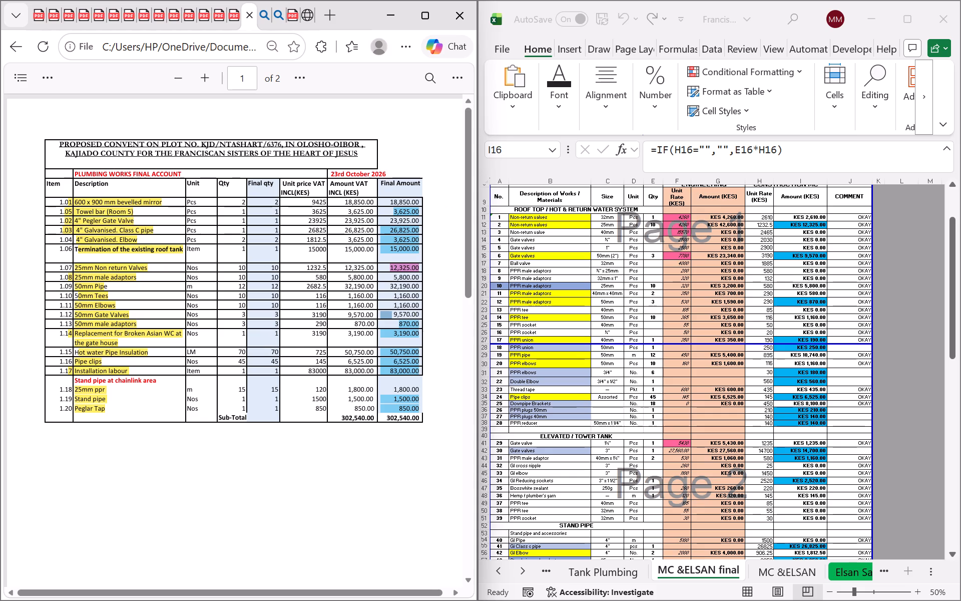
{"action": "left_click_drag", "start_coordinate": [415, 315], "coordinate": [382, 313]}
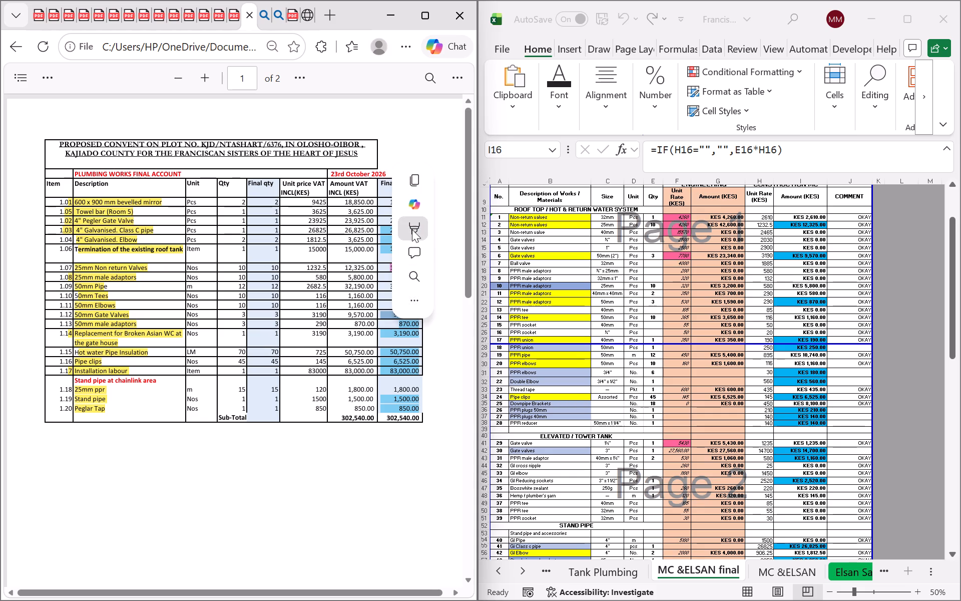
{"action": "left_click", "coordinate": [412, 229]}
{"action": "left_click", "coordinate": [453, 275]}
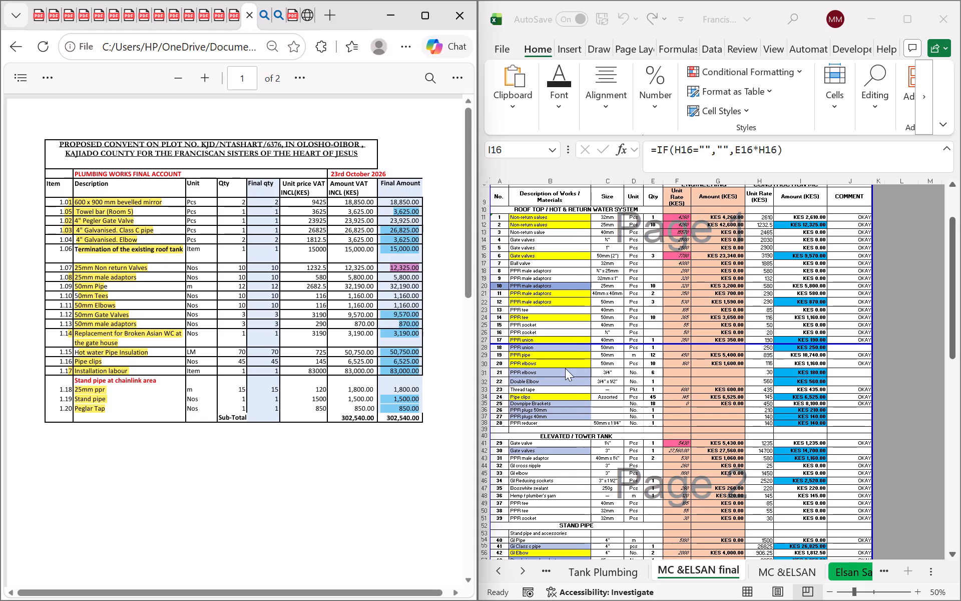
In the Excel sheet, fill the amount cell of item 20, the 50mm PPR elbows, with the same blue.
{"action": "double_click", "coordinate": [792, 360]}
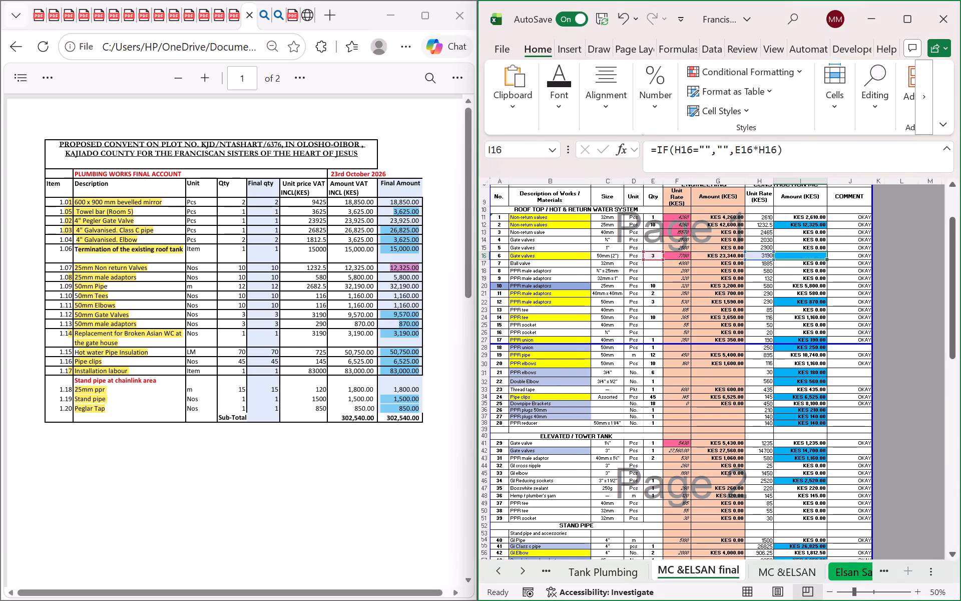
{"action": "left_click", "coordinate": [792, 366]}
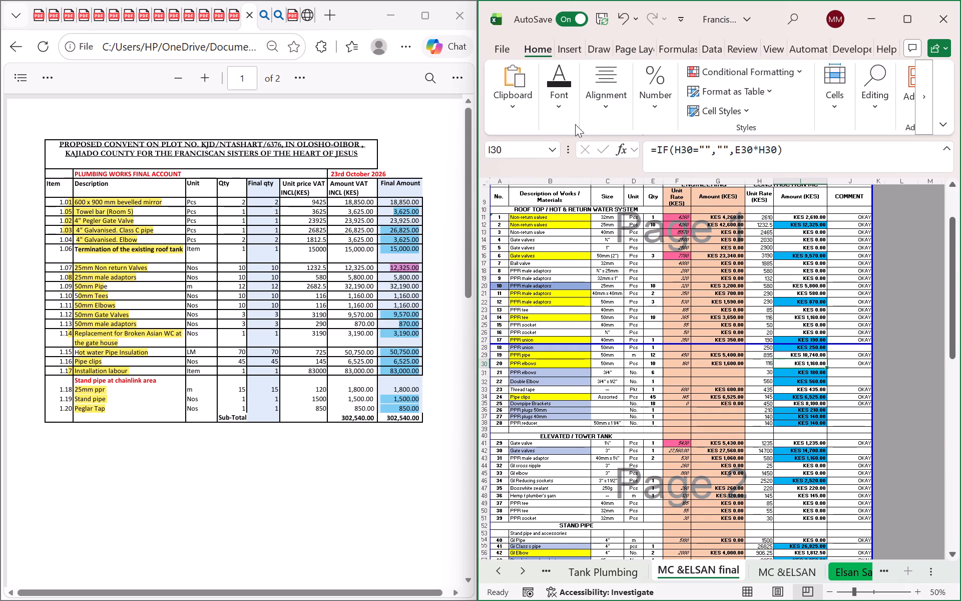
{"action": "left_click", "coordinate": [561, 112]}
{"action": "left_click", "coordinate": [663, 172]}
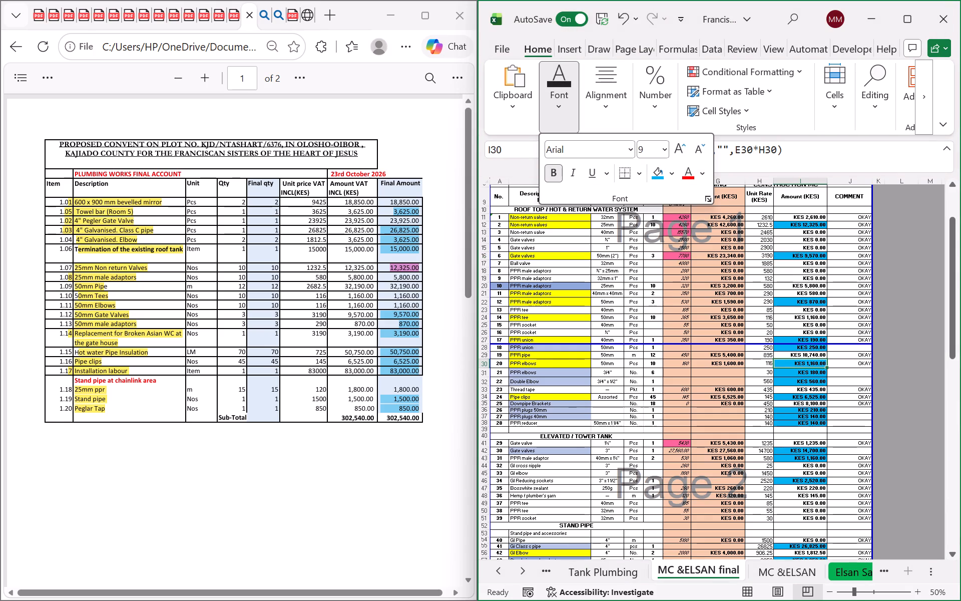
On page 1 of the PDF, highlight the final amount 1,160.00 of item 1.11, 50mm Elbows, in light blue.
{"action": "left_click", "coordinate": [388, 308]}
{"action": "left_click_drag", "start_coordinate": [388, 304], "coordinate": [397, 303]}
{"action": "left_click_drag", "start_coordinate": [403, 303], "coordinate": [429, 307]}
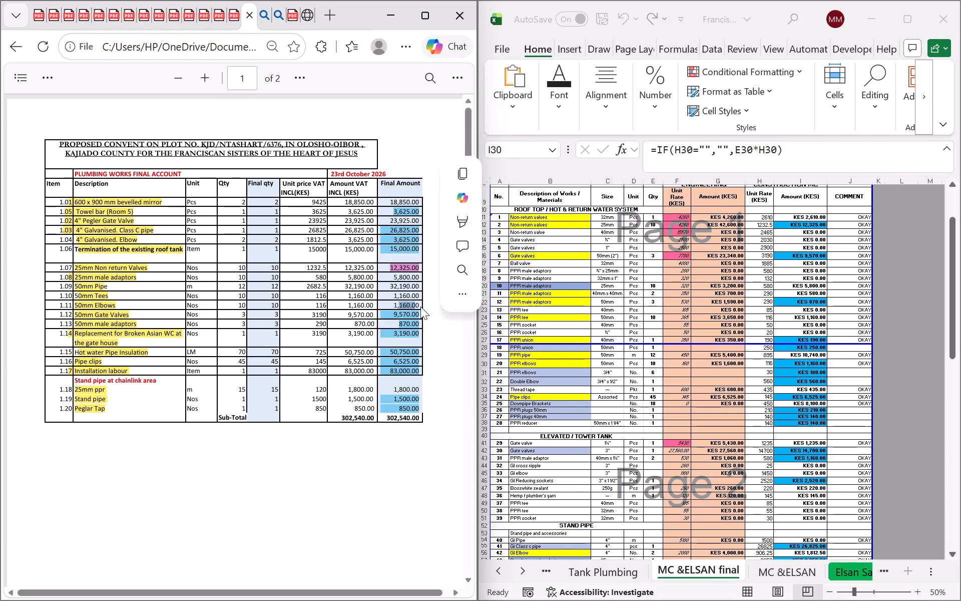
{"action": "left_click", "coordinate": [418, 305]}
{"action": "left_click_drag", "start_coordinate": [418, 305], "coordinate": [401, 305]}
{"action": "left_click", "coordinate": [456, 216]}
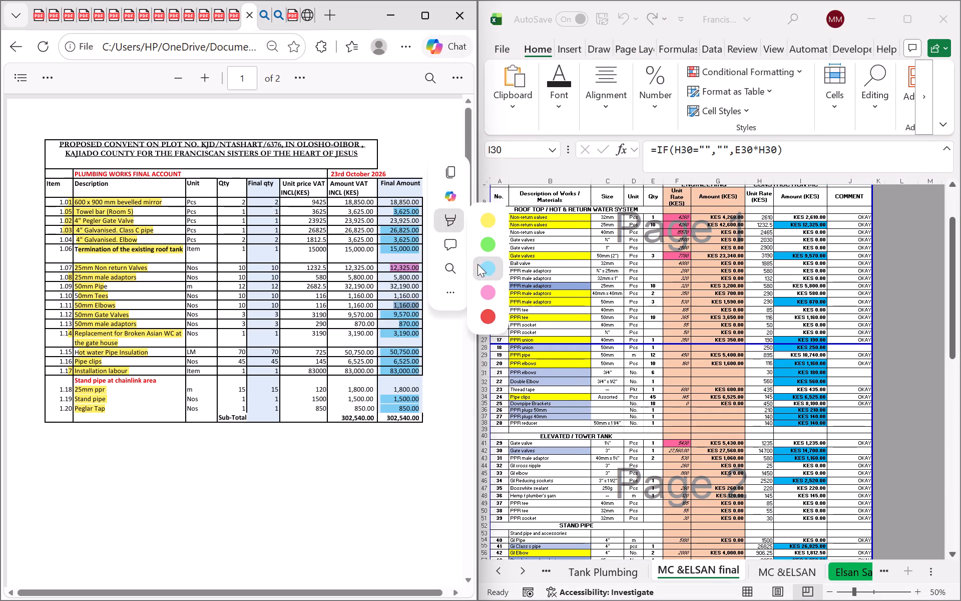
{"action": "left_click", "coordinate": [480, 266]}
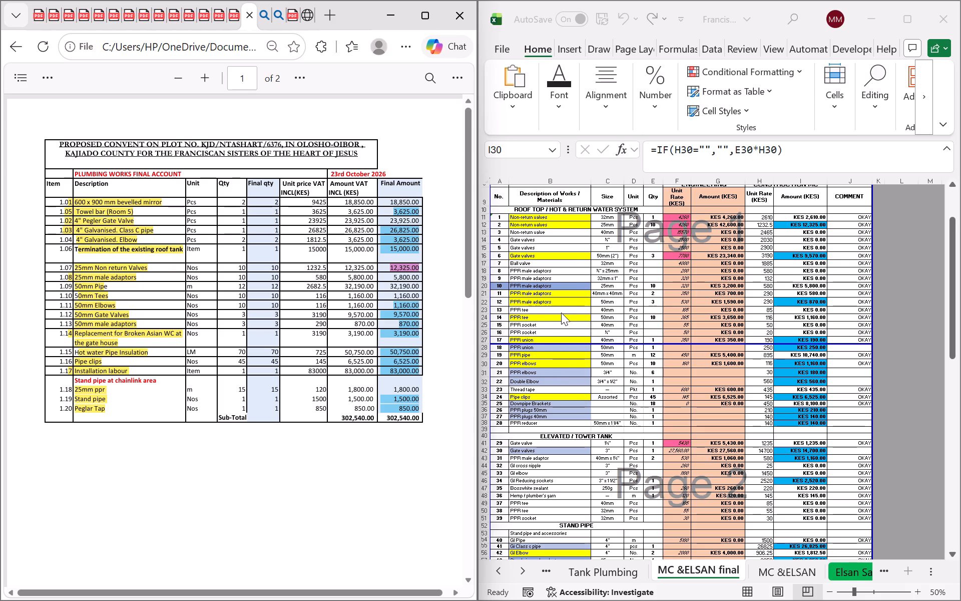
In the Excel sheet, fill the amount cell of item 14, the 50mm PPR tee, with the same blue.
{"action": "left_click", "coordinate": [798, 314]}
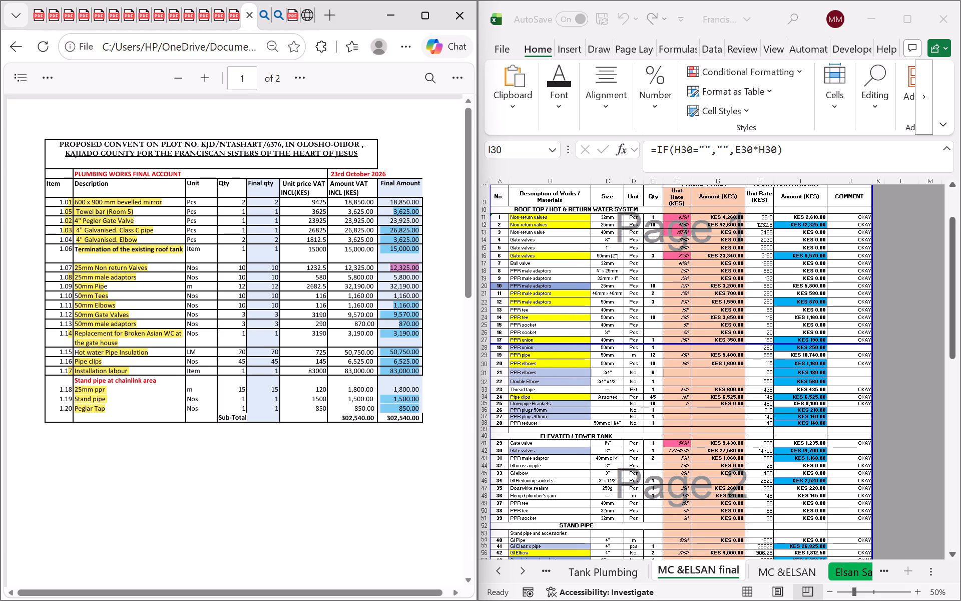
{"action": "left_click", "coordinate": [798, 314]}
{"action": "left_click", "coordinate": [554, 113]}
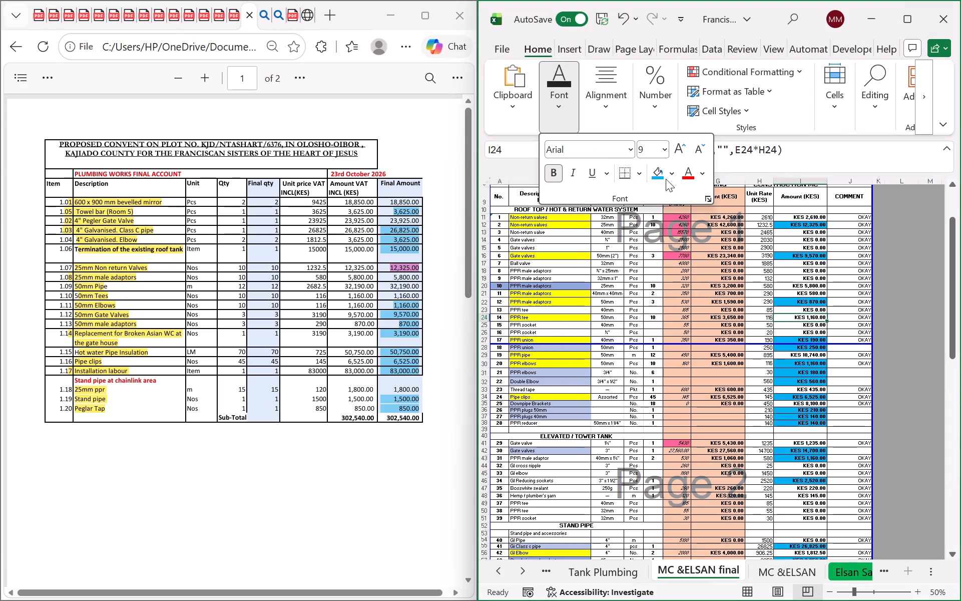
{"action": "left_click", "coordinate": [664, 173]}
On page 1 of the PDF, highlight the final amount 1,160.00 of item 1.10, 50mm Tees, in light blue.
{"action": "left_click", "coordinate": [391, 298]}
{"action": "left_click_drag", "start_coordinate": [391, 297], "coordinate": [398, 298]}
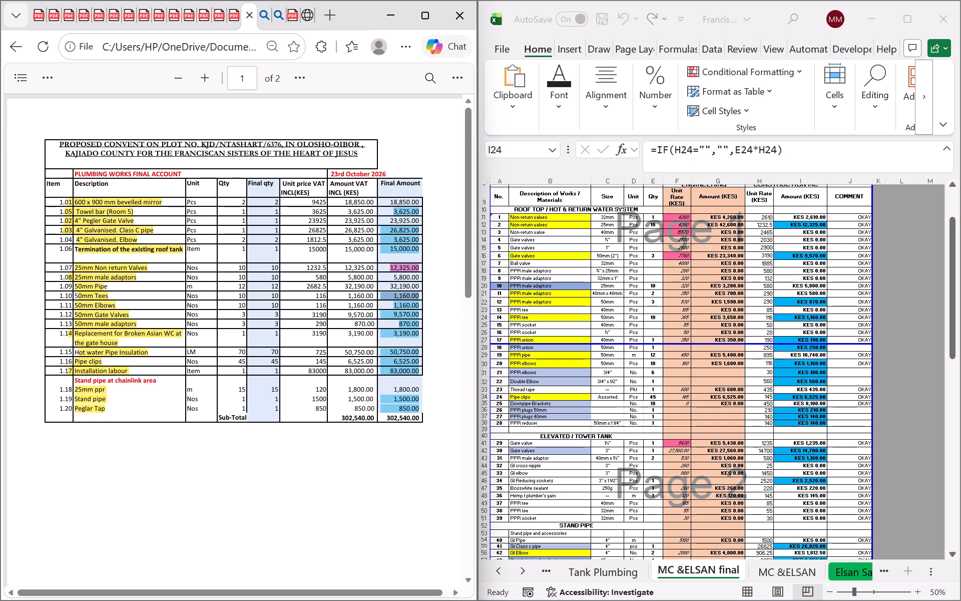
{"action": "left_click_drag", "start_coordinate": [398, 298], "coordinate": [411, 298]}
{"action": "left_click", "coordinate": [441, 219]}
{"action": "left_click", "coordinate": [478, 260]}
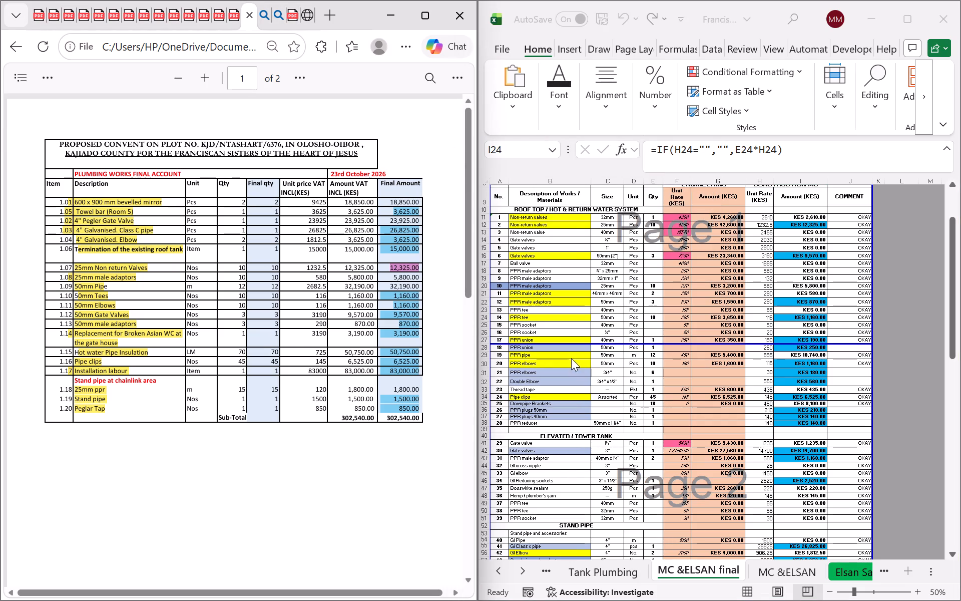
In the Excel sheet, fill the construction unit rate cell of item 19, the 50mm PPR pipe, with red.
{"action": "left_click", "coordinate": [803, 352]}
{"action": "left_click", "coordinate": [802, 358]}
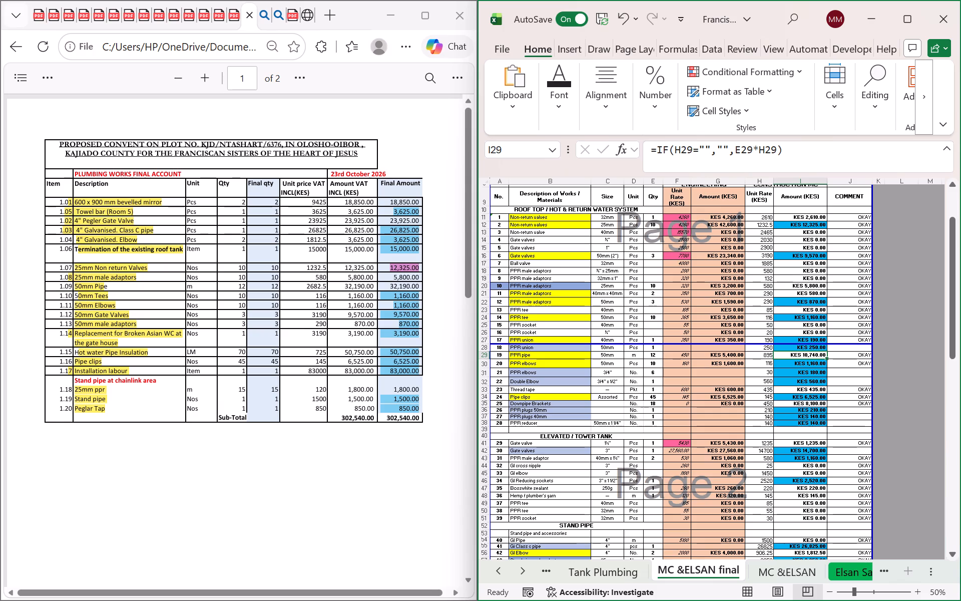
{"action": "left_click", "coordinate": [766, 357]}
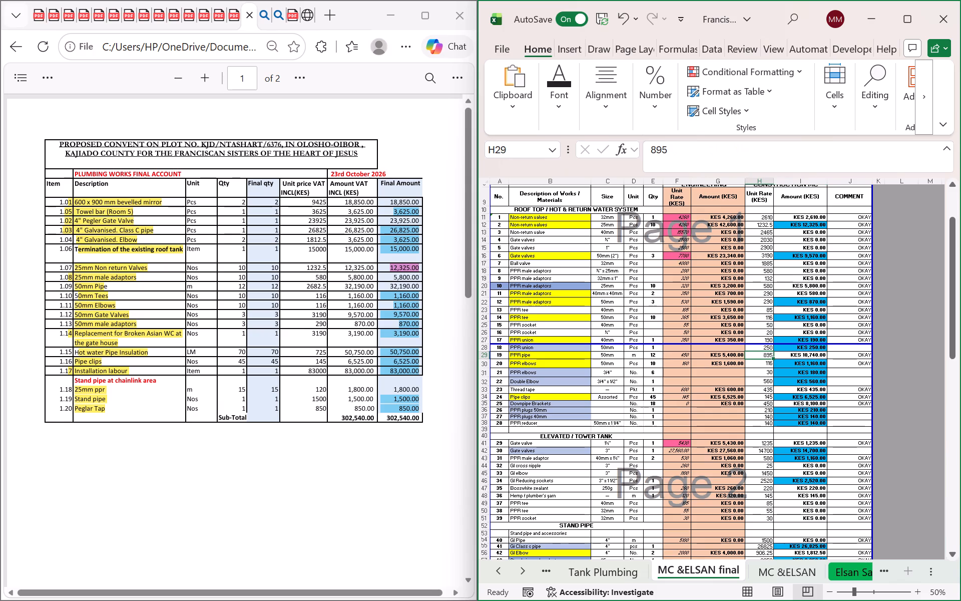
{"action": "left_click", "coordinate": [556, 101]}
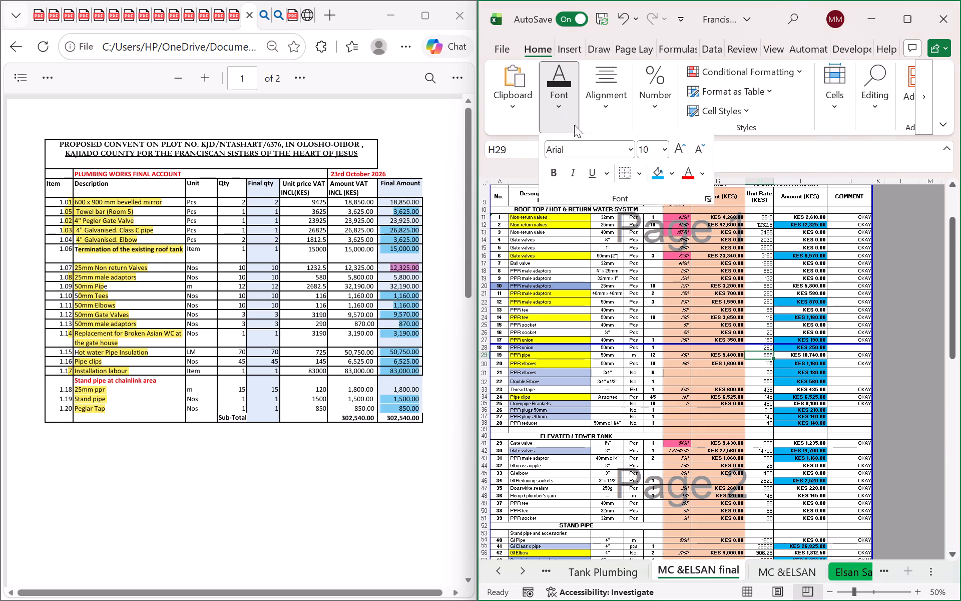
{"action": "left_click", "coordinate": [674, 168]}
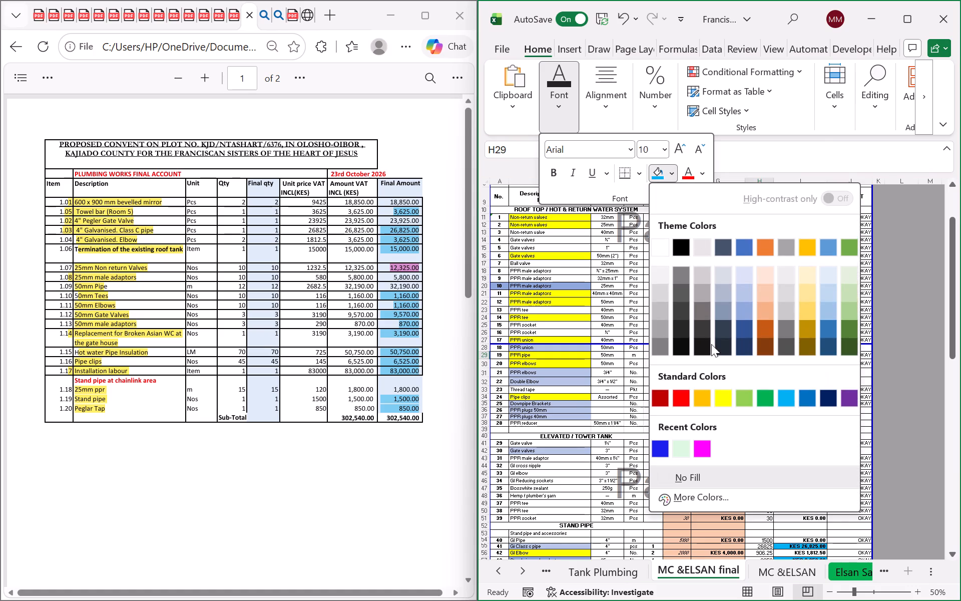
{"action": "left_click", "coordinate": [684, 396]}
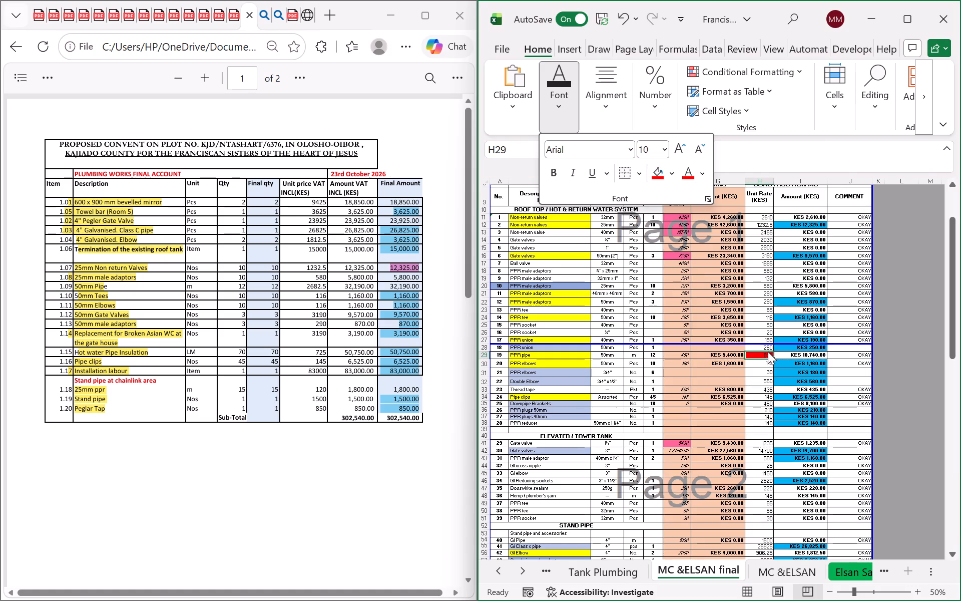
Set the construction unit rate of item 19, the 50mm PPR pipe, to 2682.5.
{"action": "left_click", "coordinate": [762, 353]}
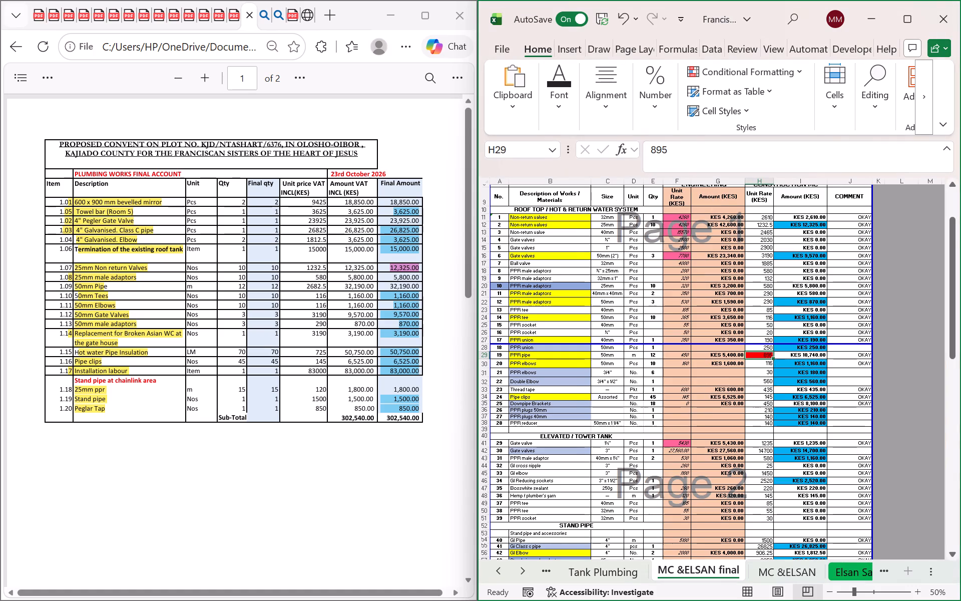
{"action": "key", "text": "2"}
{"action": "key", "text": "6"}
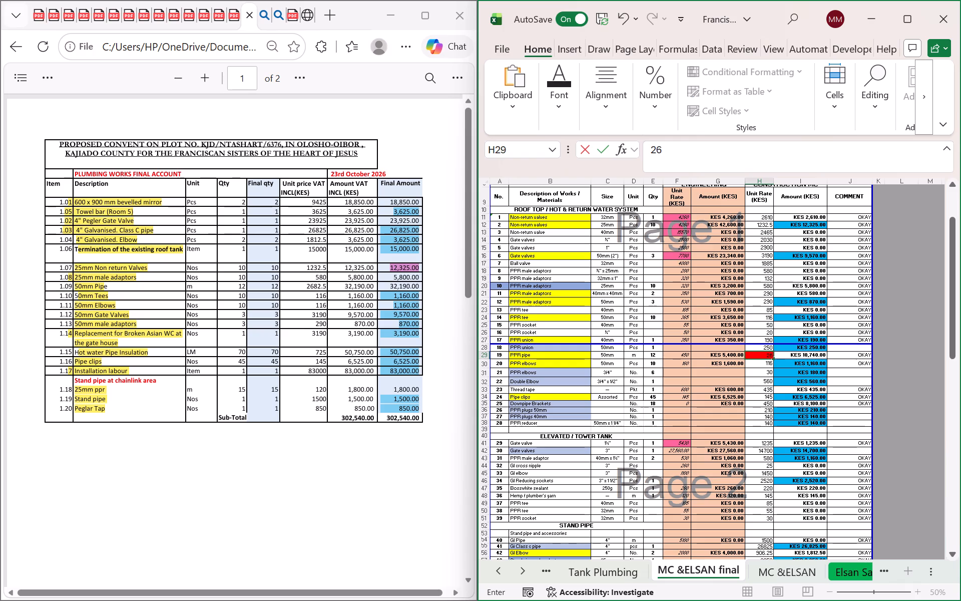
{"action": "key", "text": "8"}
{"action": "key", "text": "2"}
{"action": "key", "text": "period"}
{"action": "key", "text": "5"}
{"action": "left_click", "coordinate": [793, 390]}
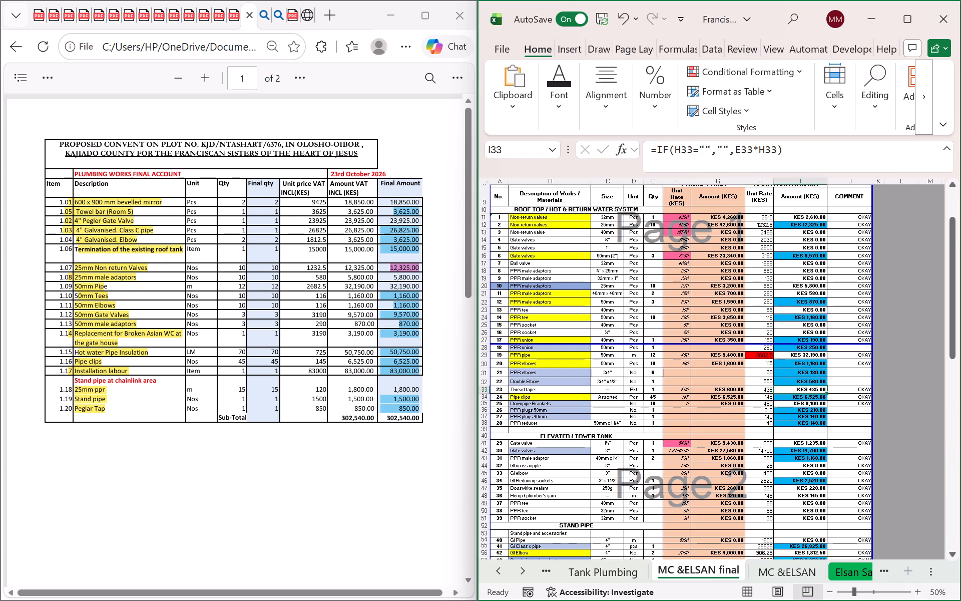
On page 1 of the PDF, highlight the final amount 32,190.00 of item 1.09, 50mm Pipe, in light blue.
{"action": "left_click", "coordinate": [379, 300]}
{"action": "left_click", "coordinate": [376, 283]}
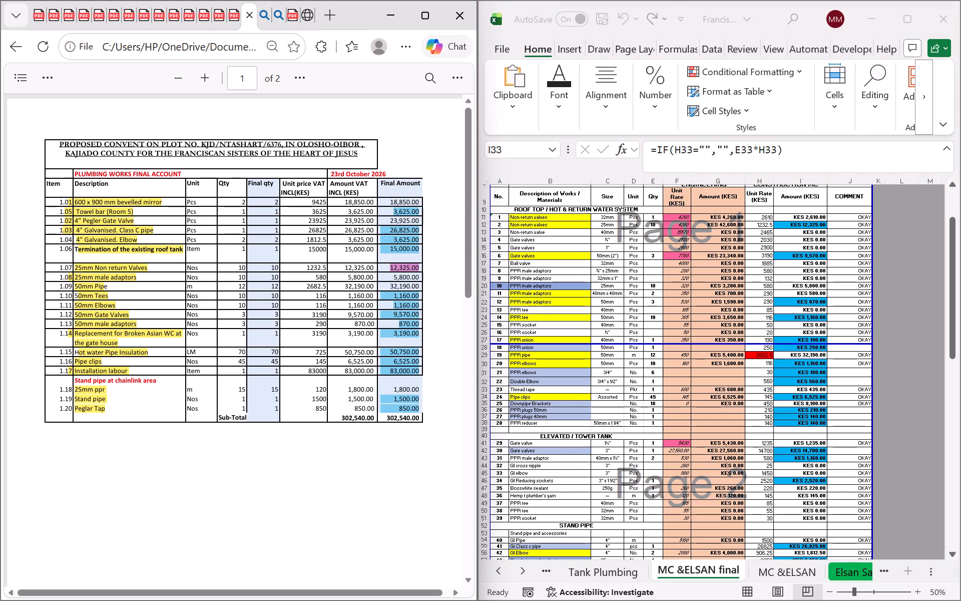
{"action": "left_click_drag", "start_coordinate": [383, 284], "coordinate": [413, 284]}
{"action": "left_click", "coordinate": [451, 201]}
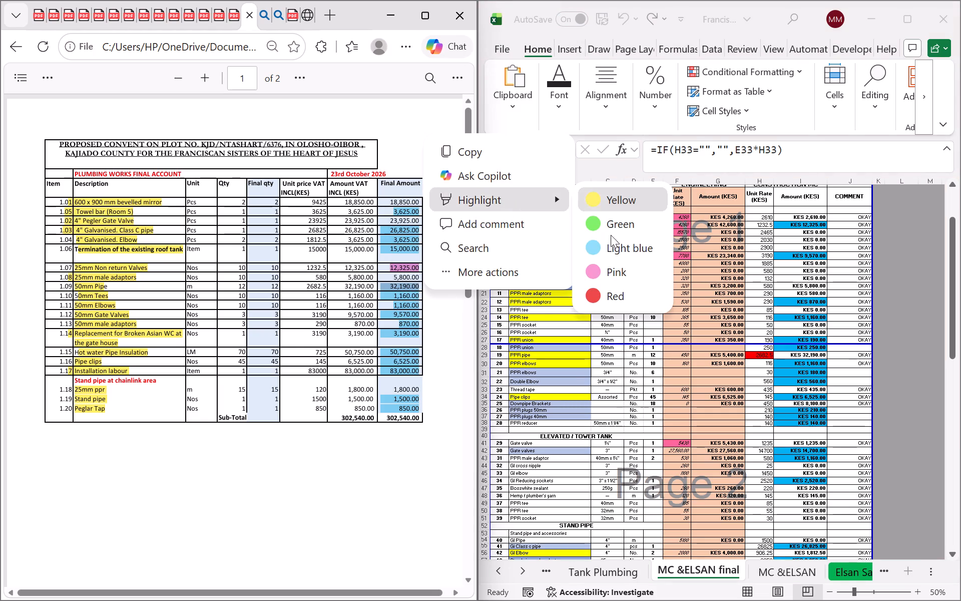
{"action": "left_click", "coordinate": [618, 253]}
Change the pink highlight on the final amount of item 1.07, 25mm Non return Valves, to light blue.
{"action": "left_click", "coordinate": [397, 274]}
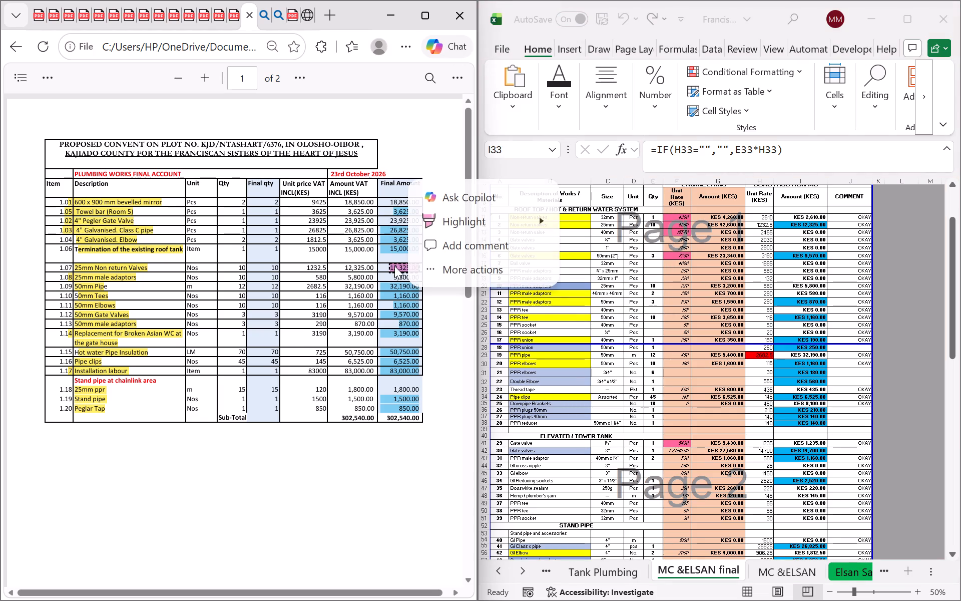
{"action": "left_click", "coordinate": [479, 218]}
{"action": "left_click", "coordinate": [567, 263]}
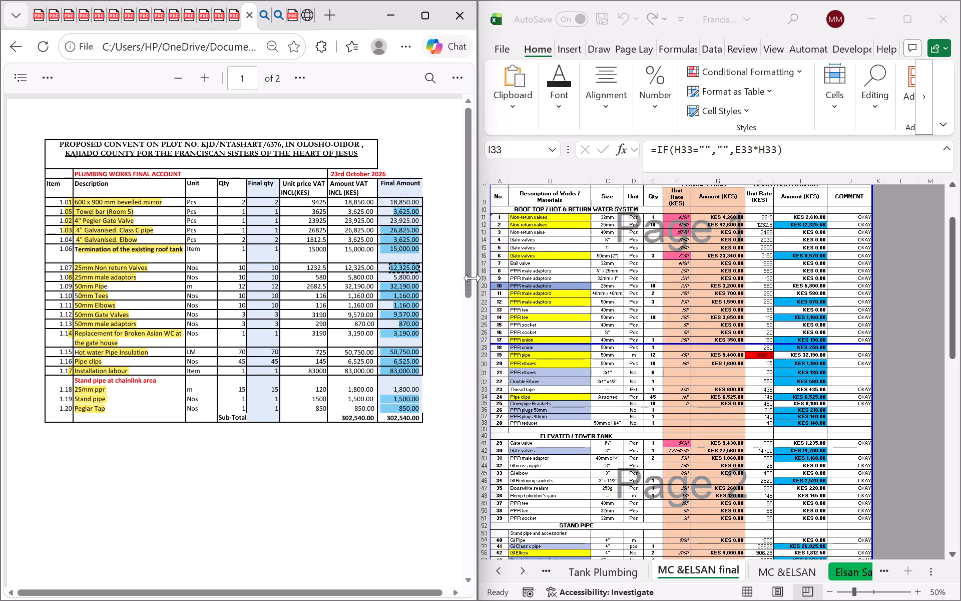
Change the highlight on the final amount of item 1.09, 50mm Pipe, to red.
{"action": "left_click", "coordinate": [388, 287]}
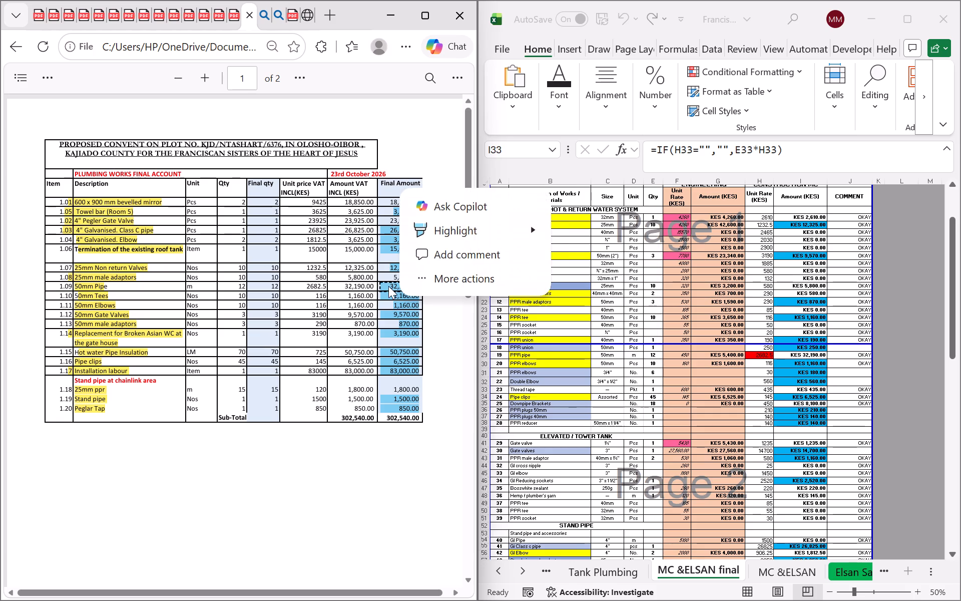
{"action": "left_click", "coordinate": [461, 238]}
{"action": "left_click", "coordinate": [584, 326]}
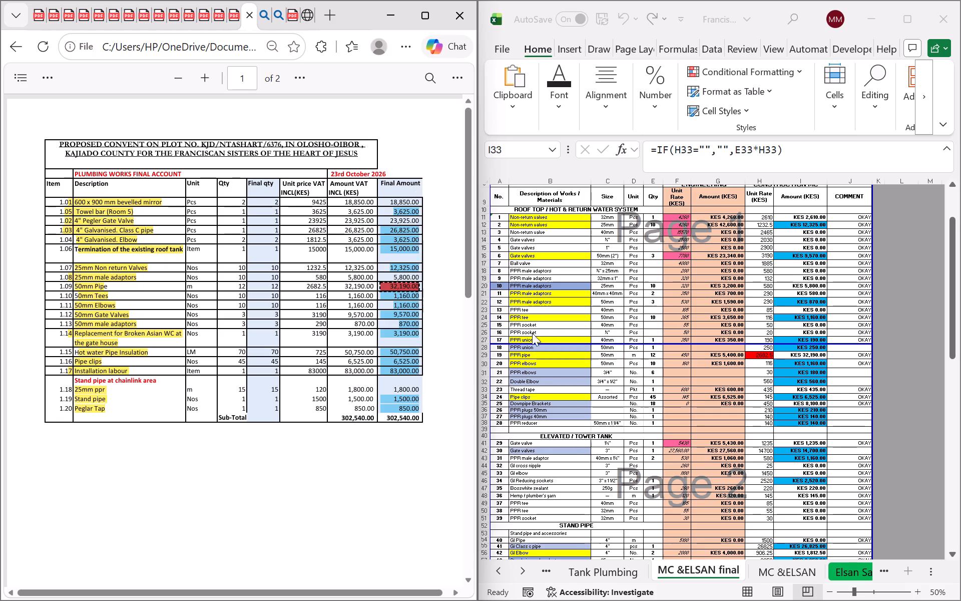
{"action": "left_click", "coordinate": [468, 352]}
{"action": "scroll", "coordinate": [427, 313], "scroll_direction": "up", "scroll_amount": 10}
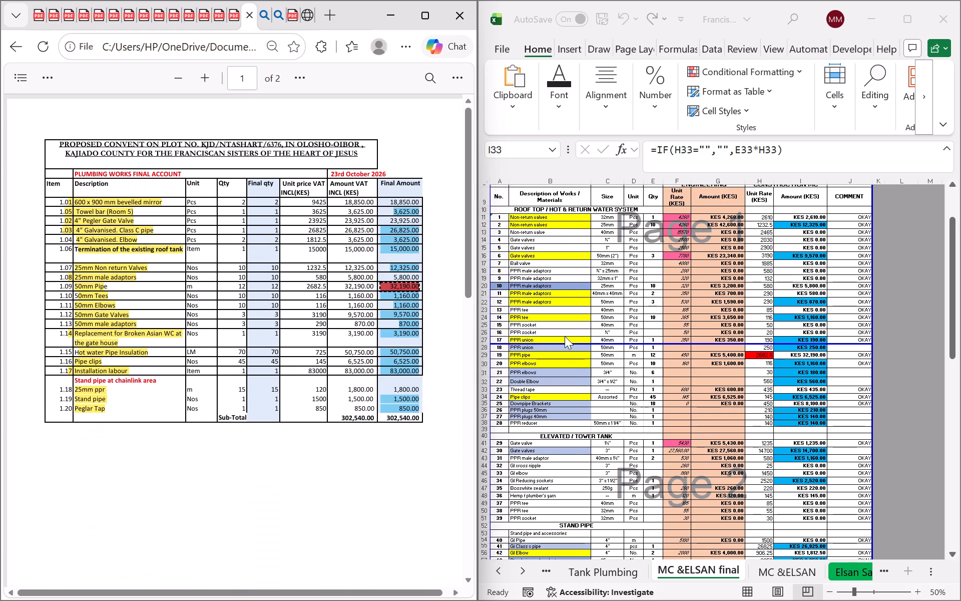
In the Excel sheet, fill the amount cell of item 19, the 50mm PPR pipe, with the standard light blue used for matched amounts.
{"action": "left_click", "coordinate": [730, 374]}
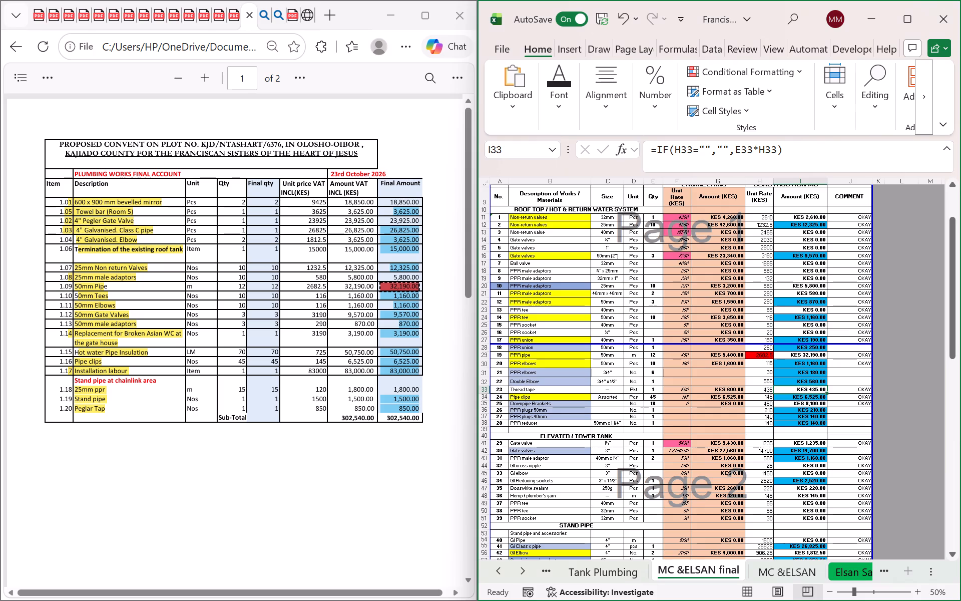
{"action": "left_click", "coordinate": [783, 354]}
{"action": "left_click", "coordinate": [547, 99]}
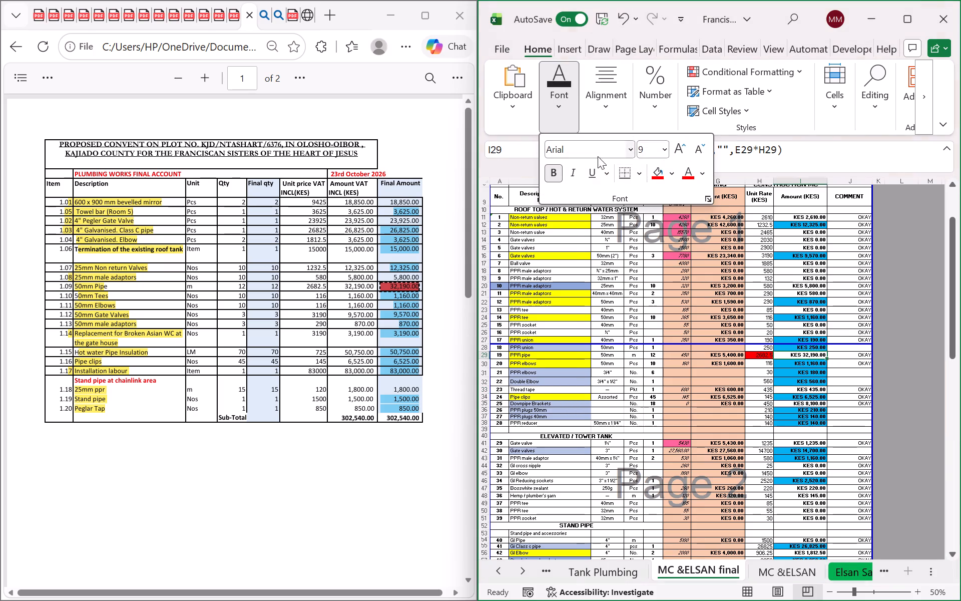
{"action": "left_click", "coordinate": [672, 169]}
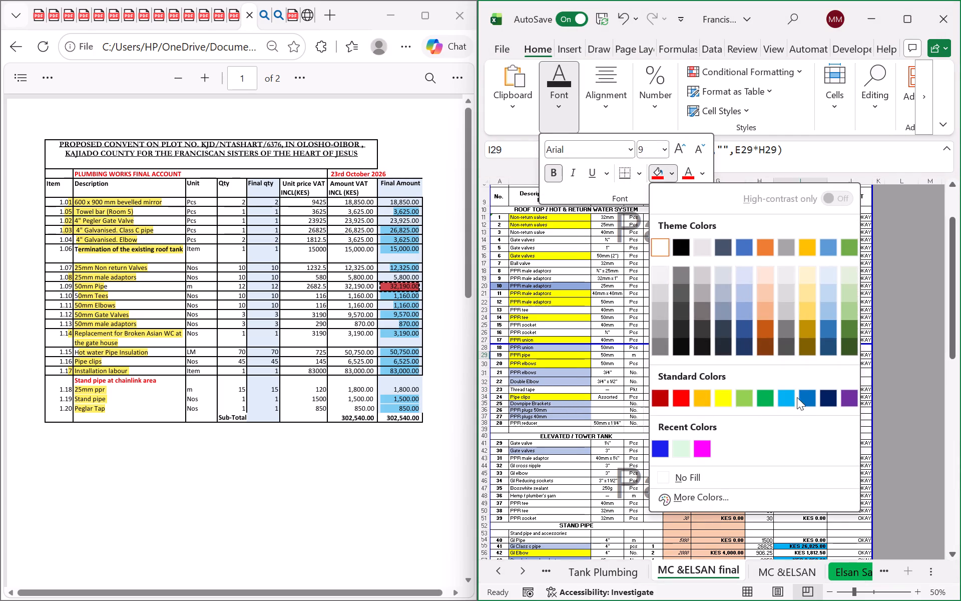
{"action": "left_click", "coordinate": [788, 395]}
{"action": "left_click", "coordinate": [772, 349]}
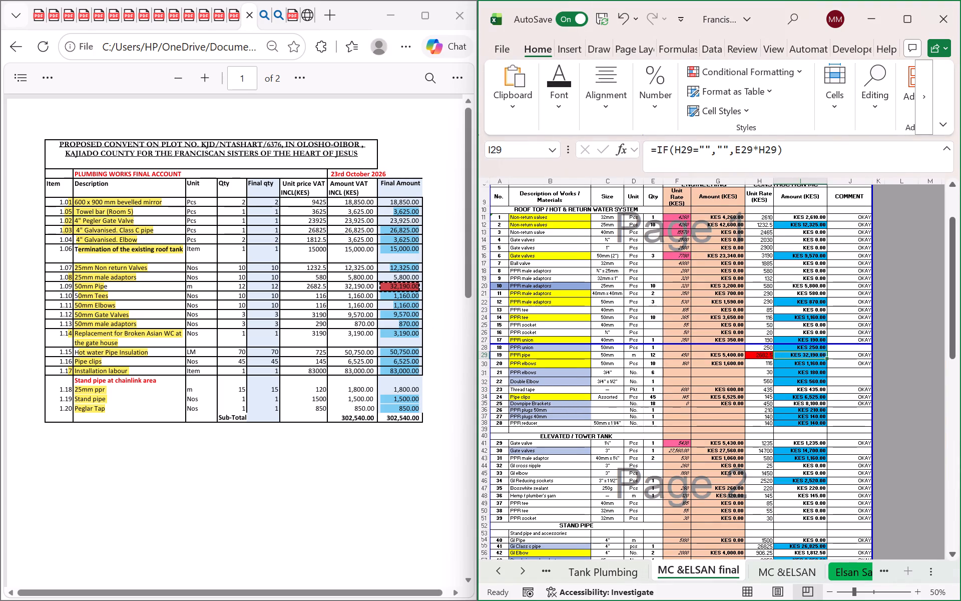
In the Excel sheet, fill the amount cell of item 10, the 25mm PPR male adaptors, with the light blue used for matched amounts.
{"action": "scroll", "coordinate": [415, 280], "scroll_direction": "up", "scroll_amount": 1}
{"action": "left_click", "coordinate": [807, 286]}
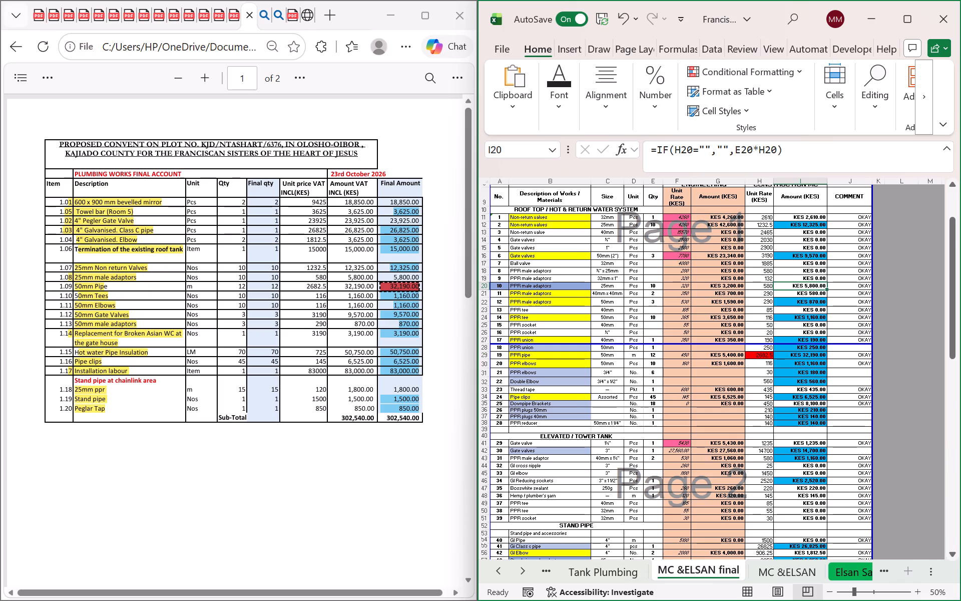
{"action": "left_click", "coordinate": [553, 115]}
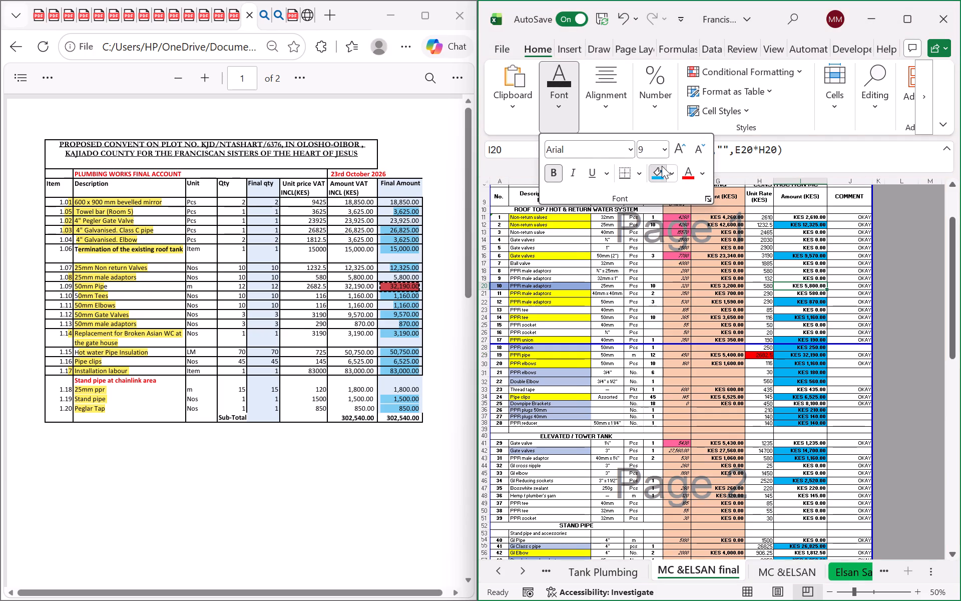
{"action": "left_click", "coordinate": [662, 166]}
On page 1 of the PDF, highlight the final amount 5,800.00 of item 1.08, 25mm male adaptors, in light blue.
{"action": "left_click", "coordinate": [403, 272]}
{"action": "left_click", "coordinate": [393, 275]}
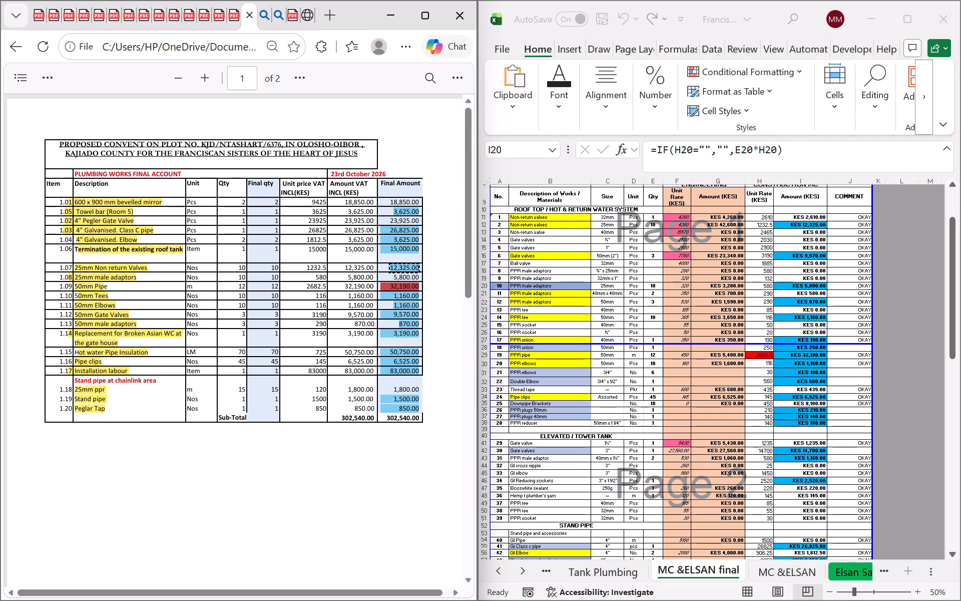
{"action": "left_click_drag", "start_coordinate": [393, 275], "coordinate": [423, 274]}
{"action": "double_click", "coordinate": [421, 276]}
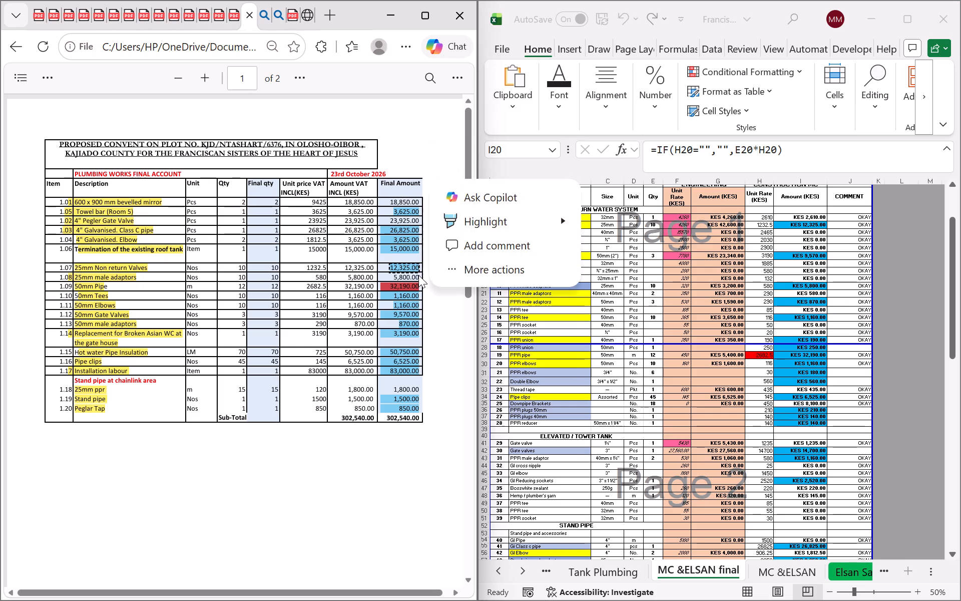
{"action": "left_click", "coordinate": [392, 275]}
{"action": "left_click_drag", "start_coordinate": [392, 275], "coordinate": [414, 274]}
{"action": "left_click", "coordinate": [393, 277]}
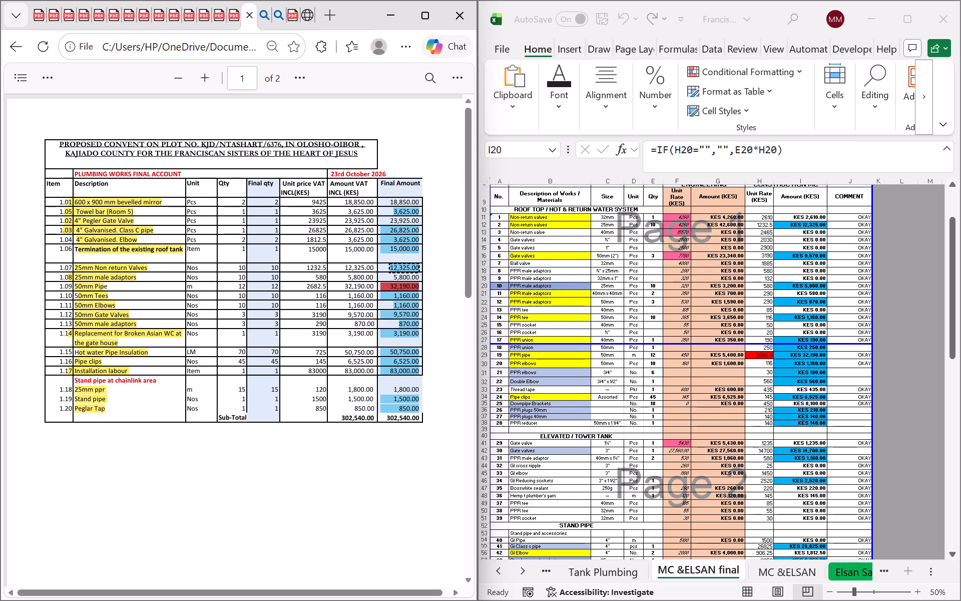
{"action": "left_click_drag", "start_coordinate": [390, 277], "coordinate": [412, 276]}
{"action": "left_click", "coordinate": [445, 189]}
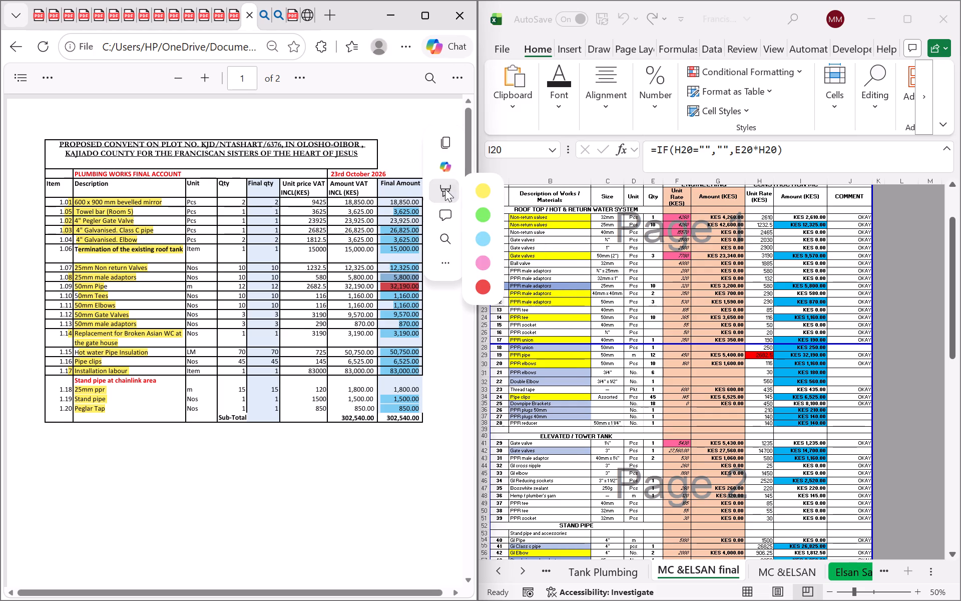
{"action": "left_click", "coordinate": [474, 241]}
{"action": "left_click", "coordinate": [404, 329]}
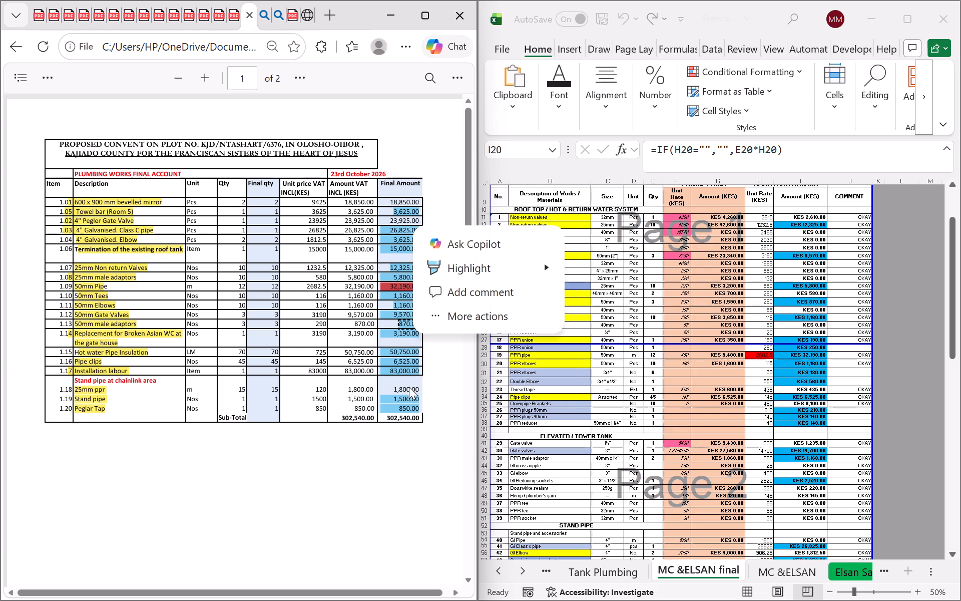
{"action": "left_click", "coordinate": [409, 387]}
In the Excel sheet's Stand Pipe section, change the size of item 45, PPR pipe, to 25mm.
{"action": "scroll", "coordinate": [633, 368], "scroll_direction": "down", "scroll_amount": 5}
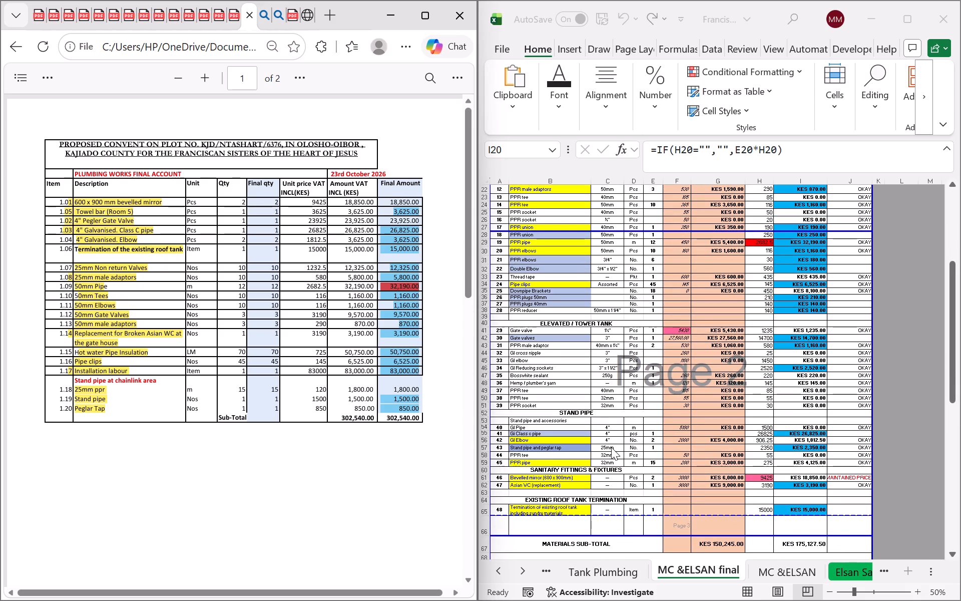
{"action": "left_click", "coordinate": [612, 449]}
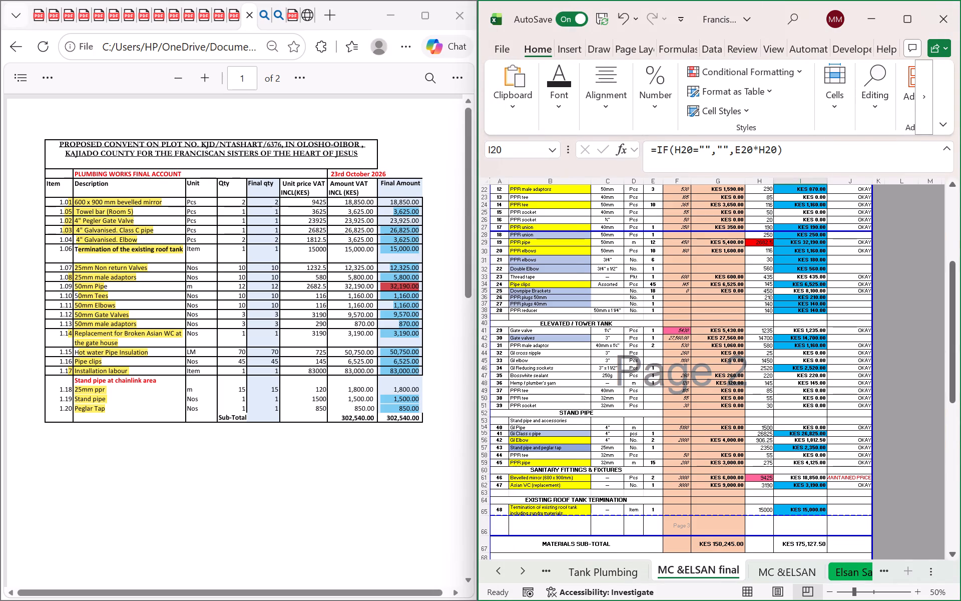
{"action": "left_click", "coordinate": [605, 463]}
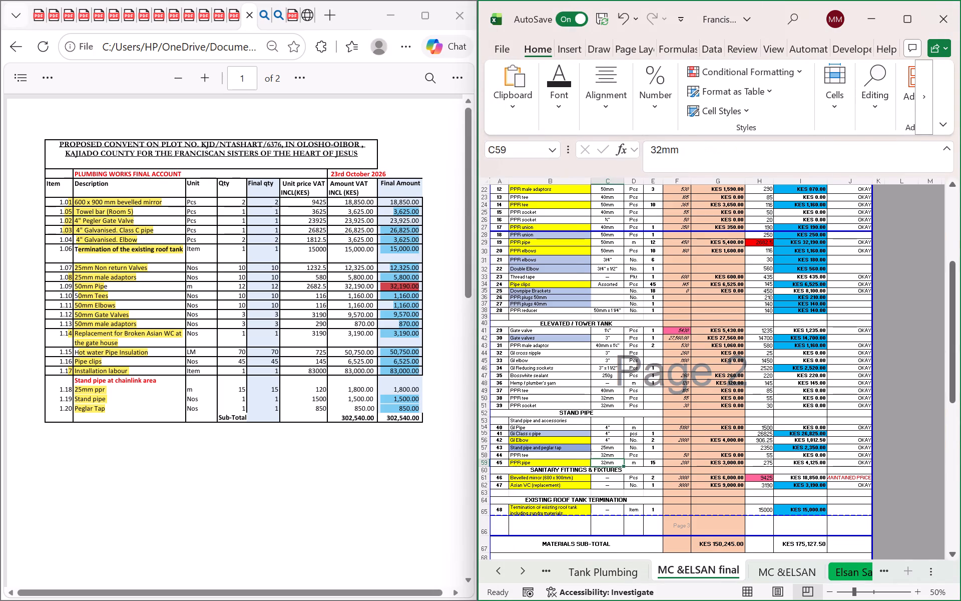
{"action": "key", "text": "2"}
{"action": "key", "text": "5"}
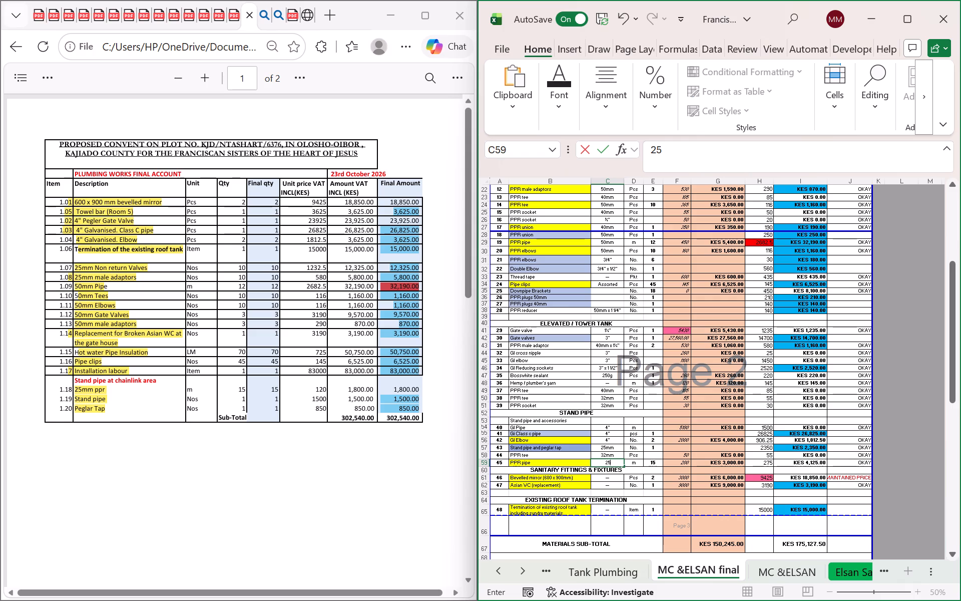
{"action": "key", "text": "m"}
{"action": "key", "text": "m"}
{"action": "left_click", "coordinate": [648, 476]}
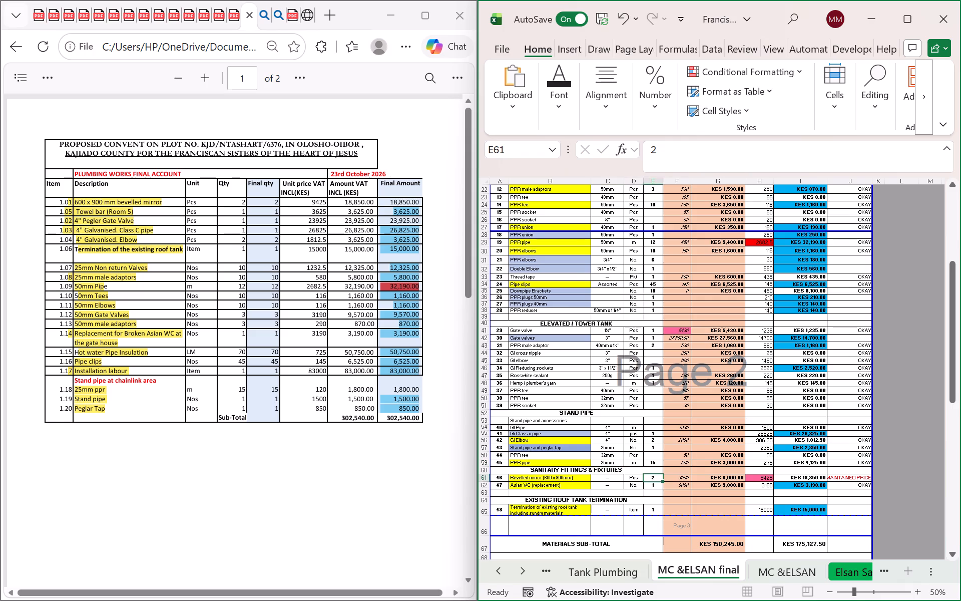
Set the construction unit rate of item 45, PPR pipe, to 120.
{"action": "left_click", "coordinate": [764, 464]}
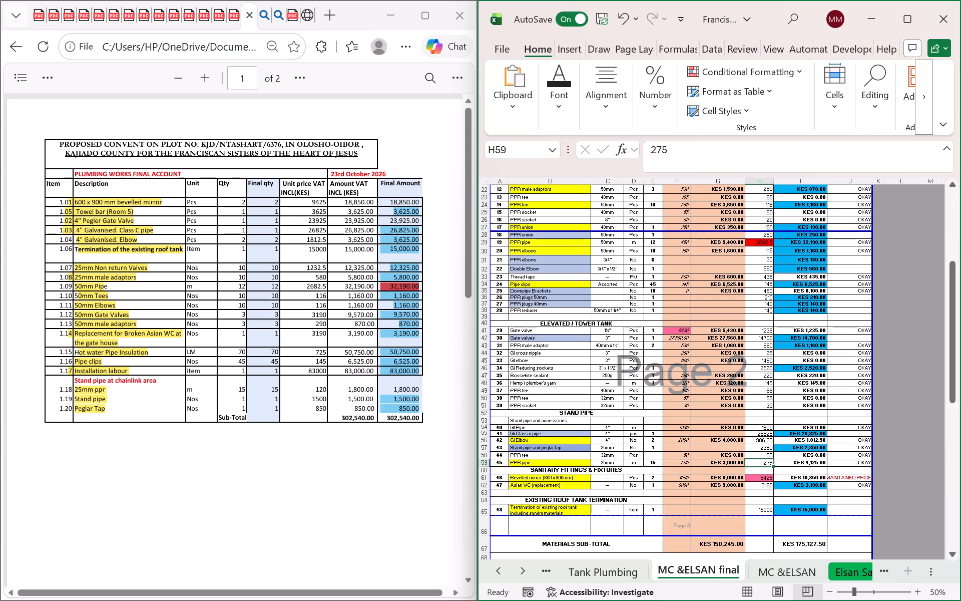
{"action": "type", "text": "12"}
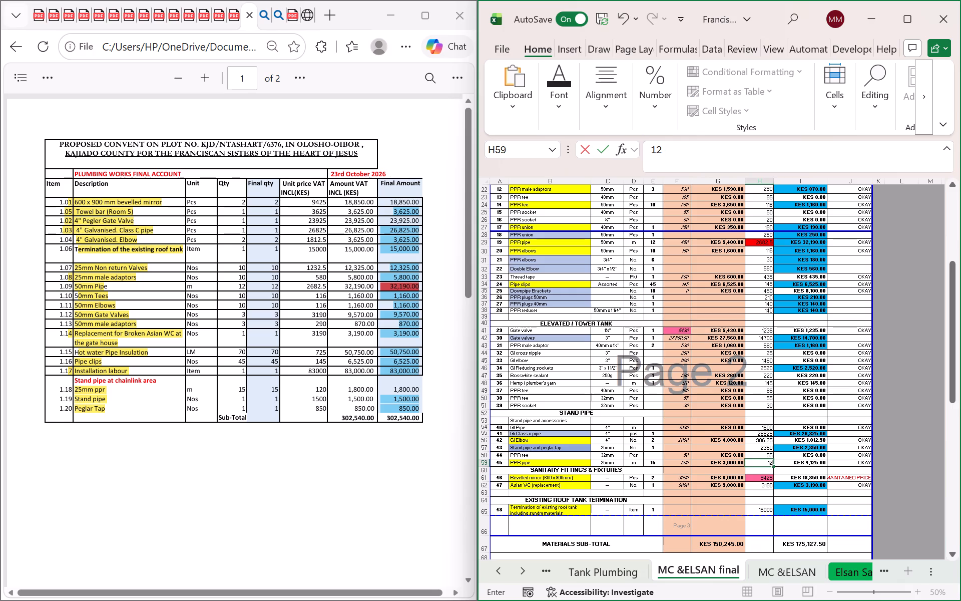
{"action": "key", "text": "0"}
{"action": "left_click", "coordinate": [790, 487]}
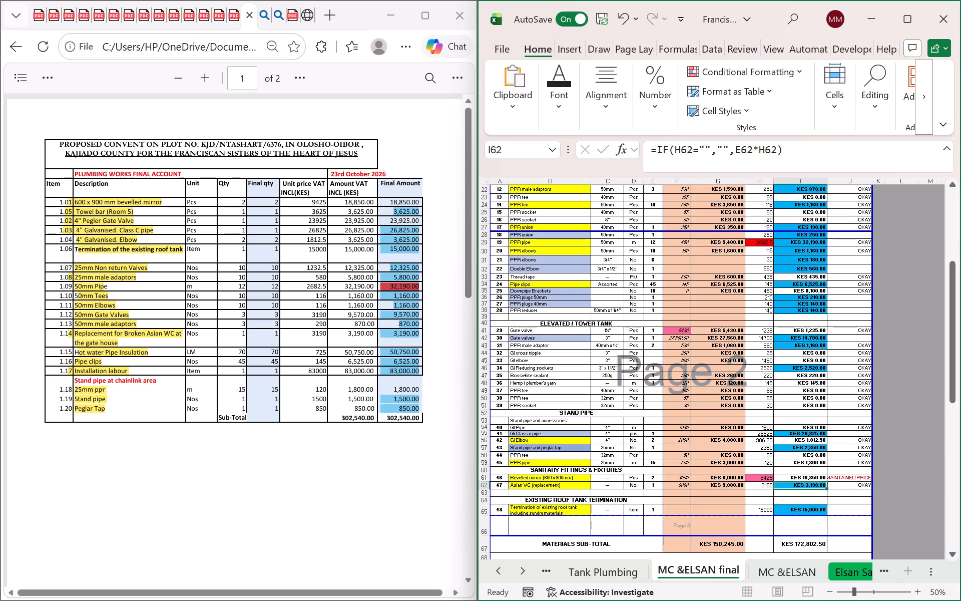
Fill the amount cell of item 45, PPR pipe, with the light blue used for matched amounts.
{"action": "left_click", "coordinate": [785, 464]}
{"action": "left_click", "coordinate": [561, 105]}
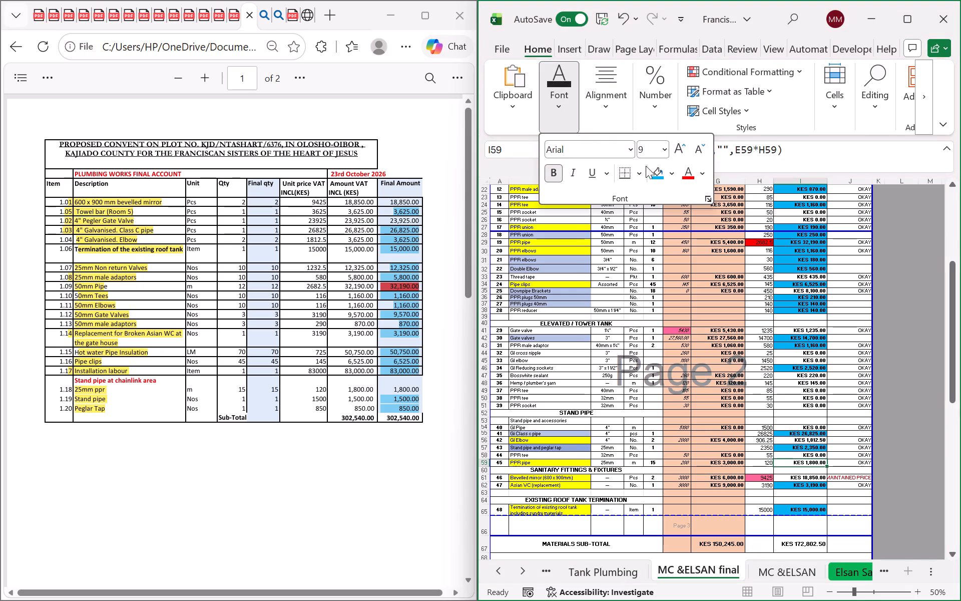
{"action": "left_click", "coordinate": [657, 176]}
In the PDF, highlight the final amount 1,800.00 of item 1.18, 25mm ppr, in light blue.
{"action": "left_click", "coordinate": [428, 387]}
{"action": "left_click", "coordinate": [393, 389]}
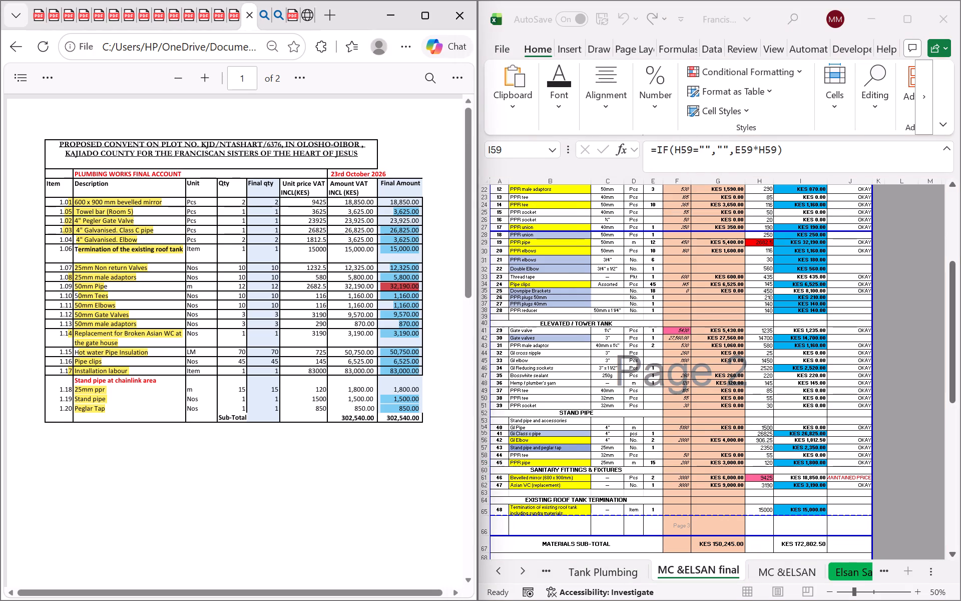
{"action": "left_click_drag", "start_coordinate": [393, 389], "coordinate": [400, 390]}
{"action": "left_click_drag", "start_coordinate": [404, 390], "coordinate": [420, 389]}
{"action": "left_click", "coordinate": [385, 387]}
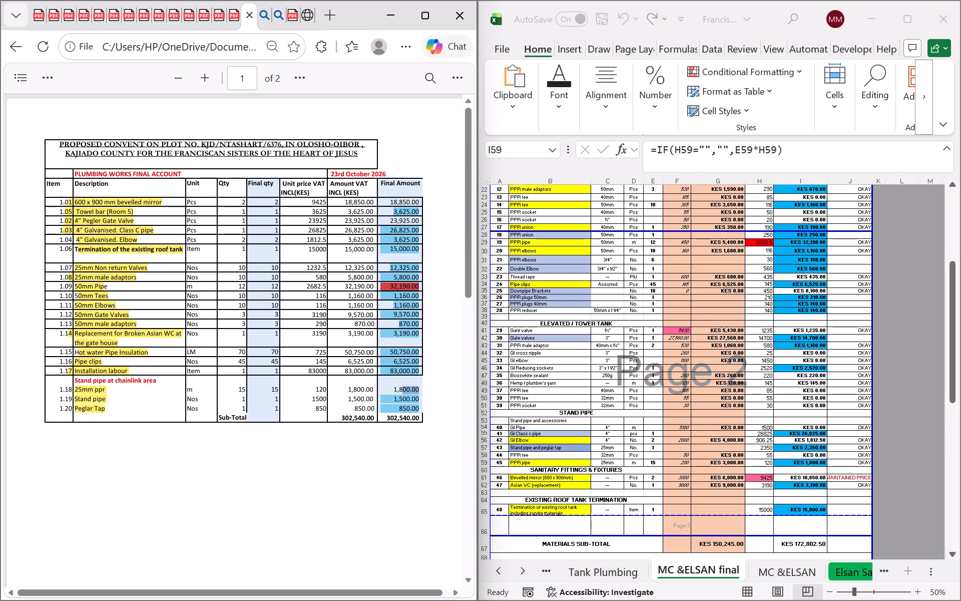
{"action": "left_click", "coordinate": [394, 389]}
{"action": "left_click_drag", "start_coordinate": [388, 389], "coordinate": [416, 390]}
{"action": "left_click", "coordinate": [396, 390]}
{"action": "left_click_drag", "start_coordinate": [387, 390], "coordinate": [407, 389]}
{"action": "left_click", "coordinate": [438, 307]}
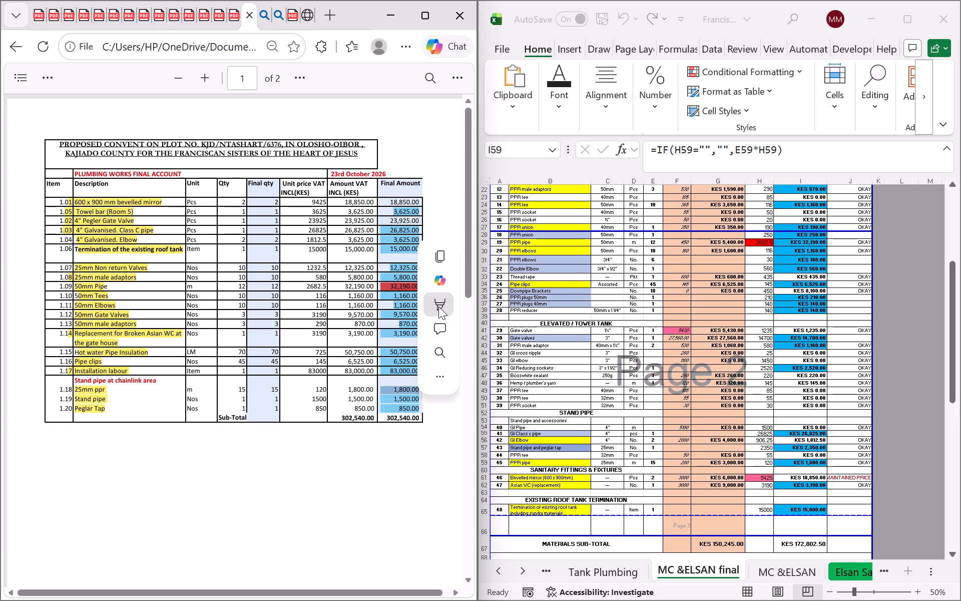
{"action": "left_click", "coordinate": [469, 359]}
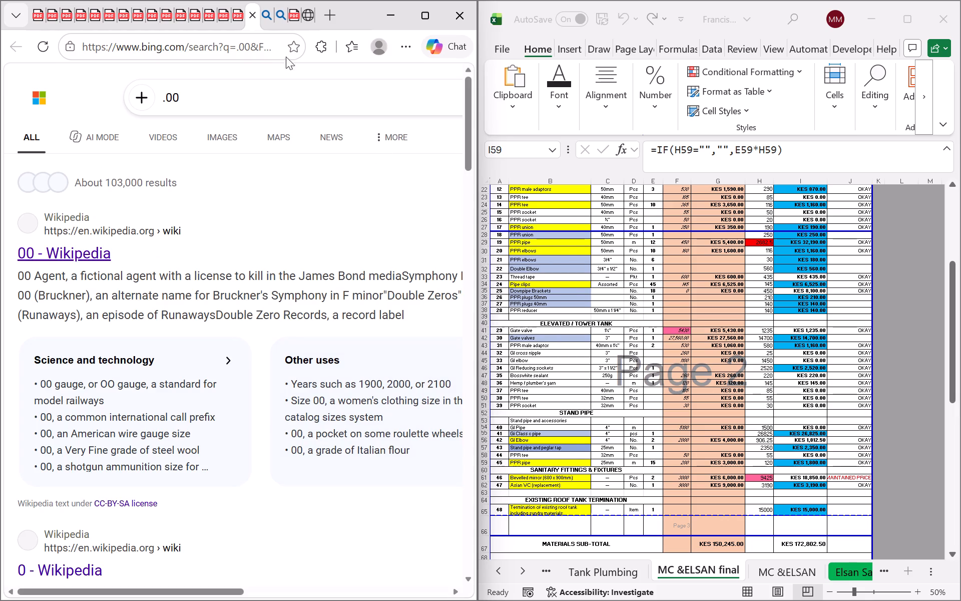
{"action": "left_click", "coordinate": [236, 17]}
{"action": "right_click", "coordinate": [416, 388]}
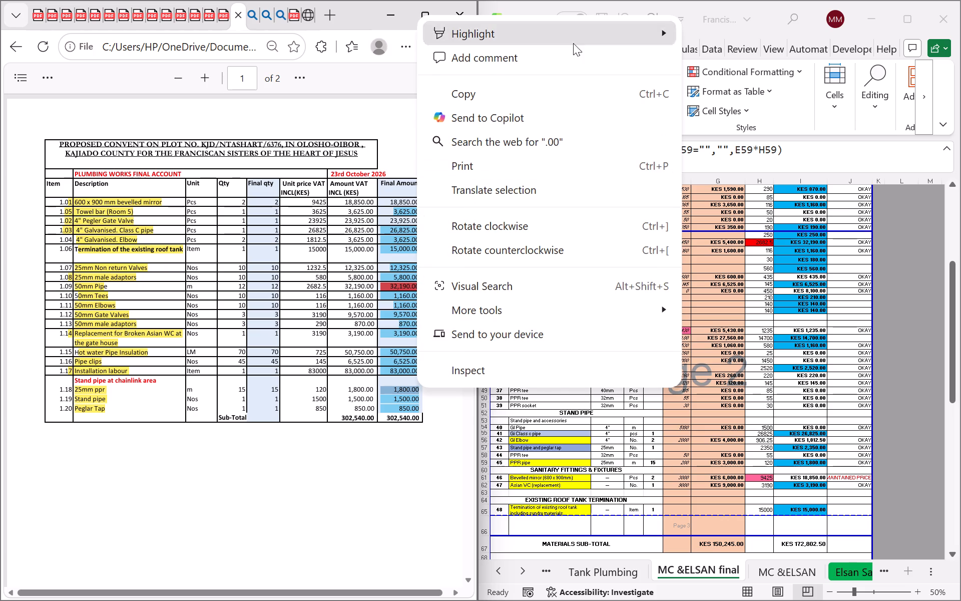
{"action": "left_click", "coordinate": [719, 74]}
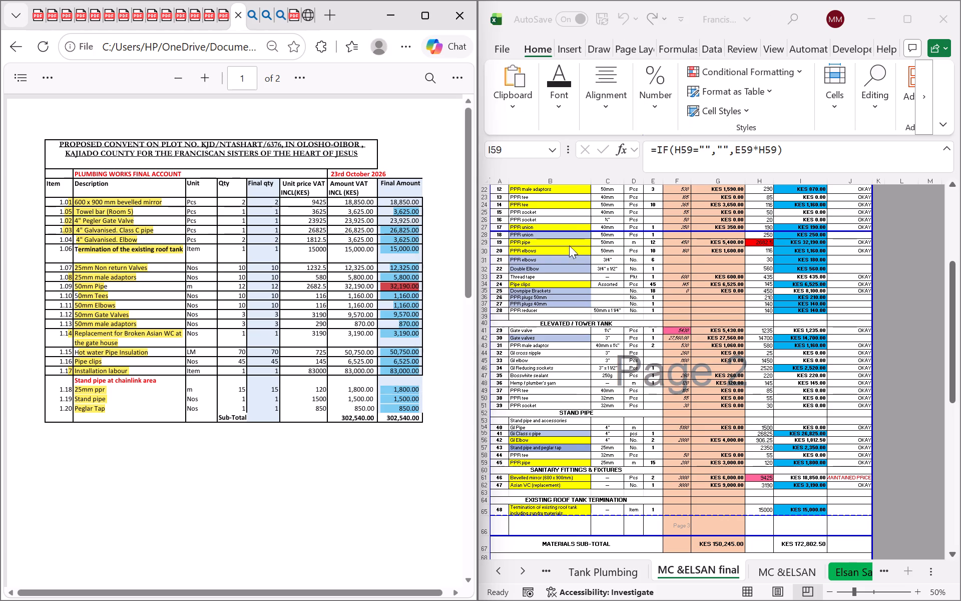
{"action": "left_click", "coordinate": [453, 320]}
In the Excel sheet, fill the amount cell of item 46, the 600 x 900mm bevelled mirror, with the matched-amount light blue.
{"action": "scroll", "coordinate": [708, 321], "scroll_direction": "down", "scroll_amount": 2}
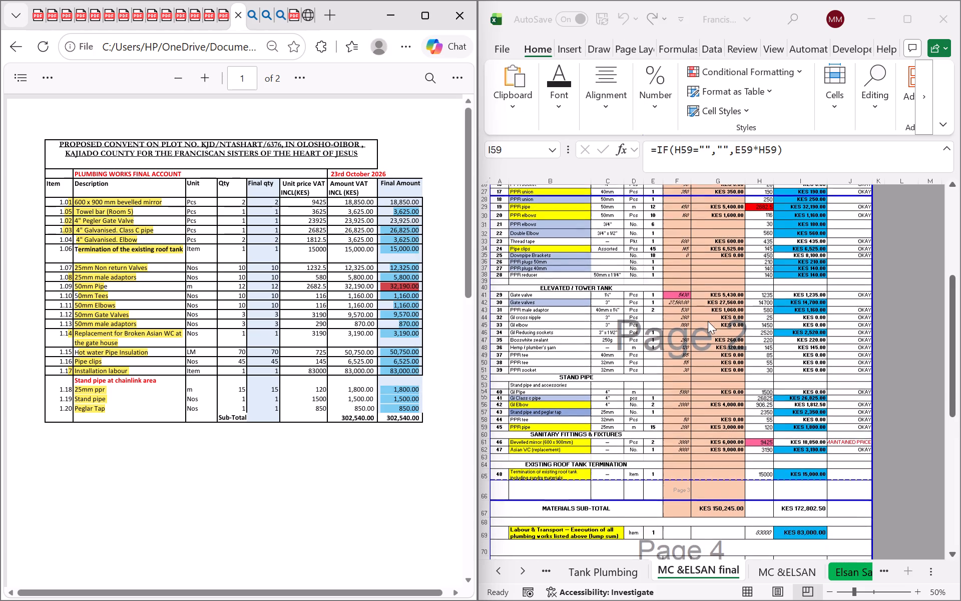
{"action": "scroll", "coordinate": [708, 321], "scroll_direction": "down", "scroll_amount": 2}
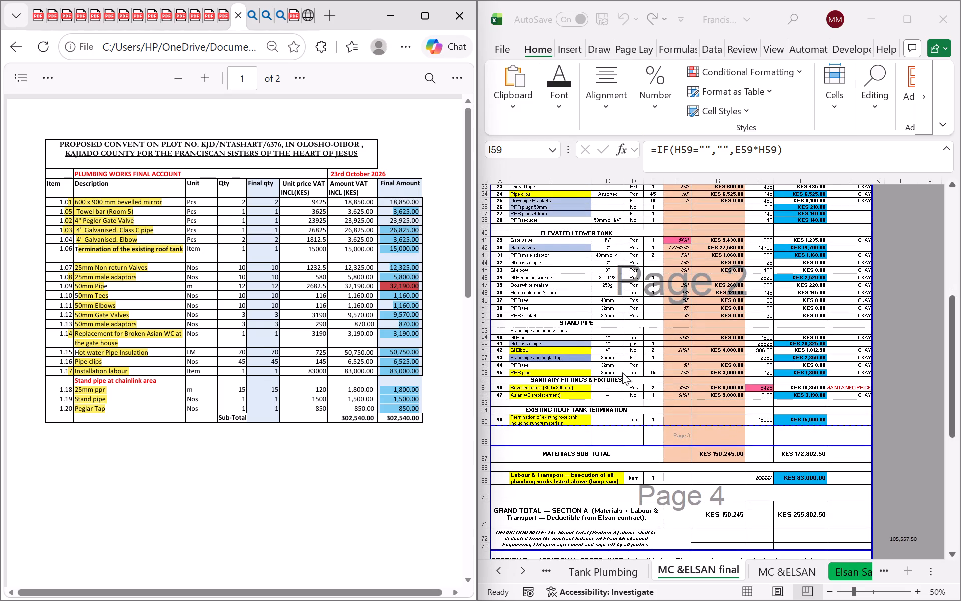
{"action": "left_click", "coordinate": [797, 385]}
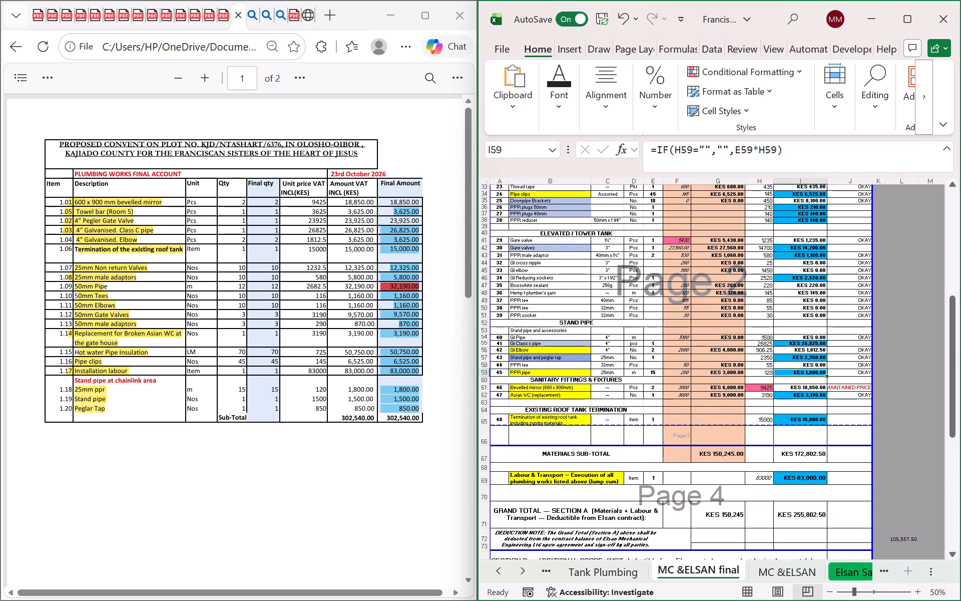
{"action": "left_click", "coordinate": [799, 387]}
{"action": "left_click", "coordinate": [564, 114]}
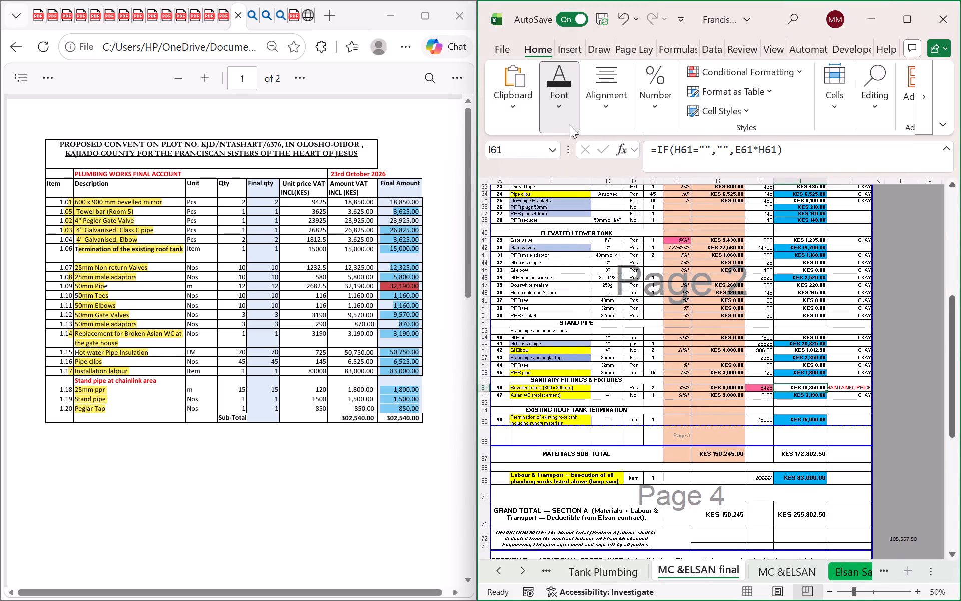
{"action": "left_click", "coordinate": [665, 164]}
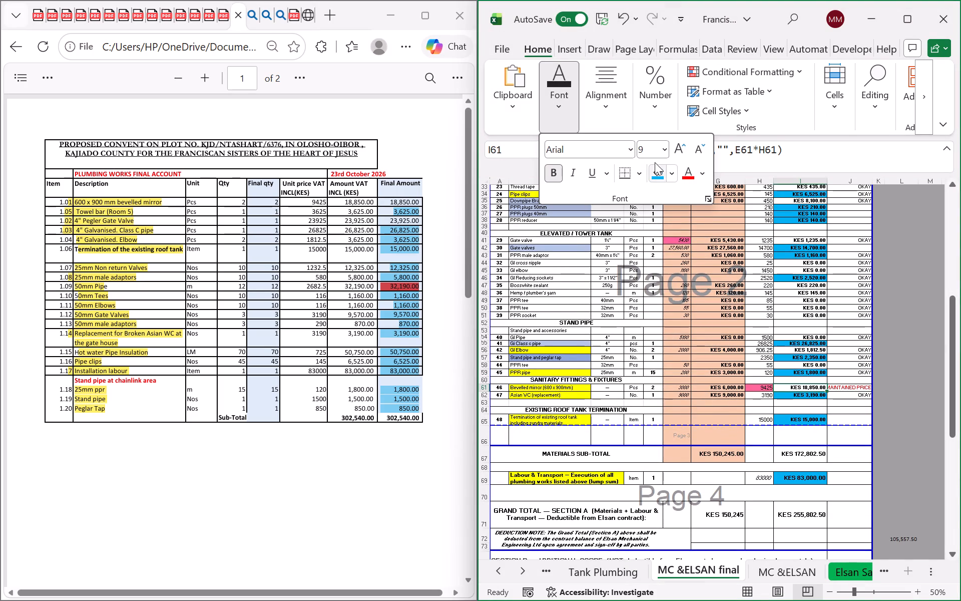
{"action": "double_click", "coordinate": [658, 162]}
In the PDF, highlight the final amount 18,850.00 of item 1.01, 600 x 900 mm bevelled mirror, in light blue.
{"action": "left_click", "coordinate": [422, 198]}
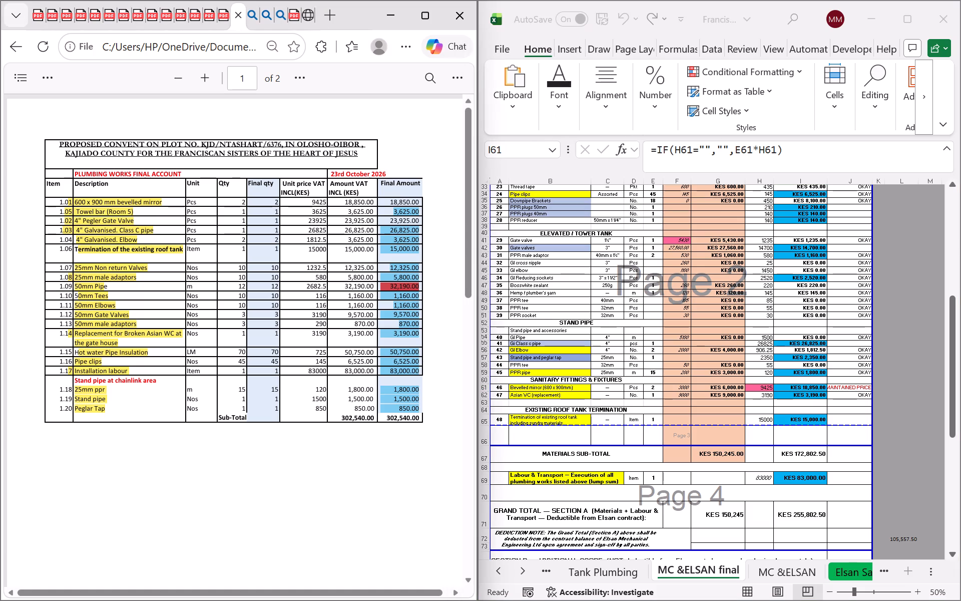
{"action": "left_click_drag", "start_coordinate": [389, 199], "coordinate": [410, 203]}
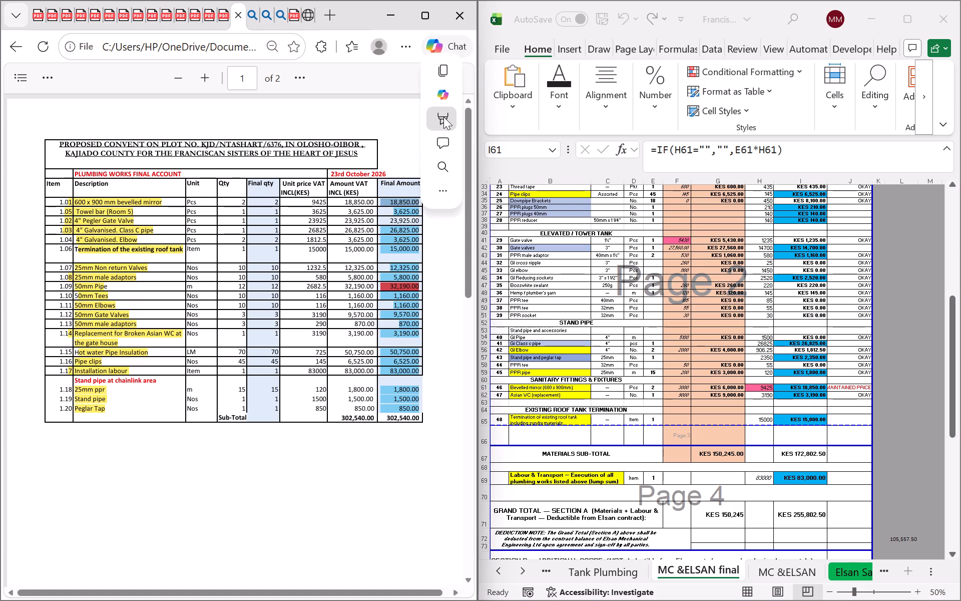
{"action": "left_click", "coordinate": [443, 117]}
{"action": "left_click", "coordinate": [603, 165]}
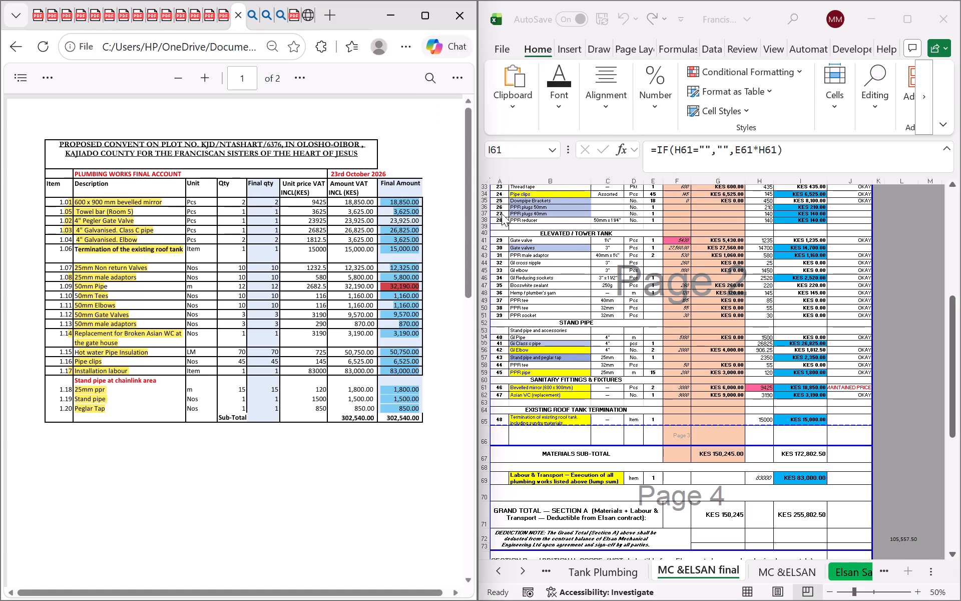
{"action": "left_click", "coordinate": [426, 256]}
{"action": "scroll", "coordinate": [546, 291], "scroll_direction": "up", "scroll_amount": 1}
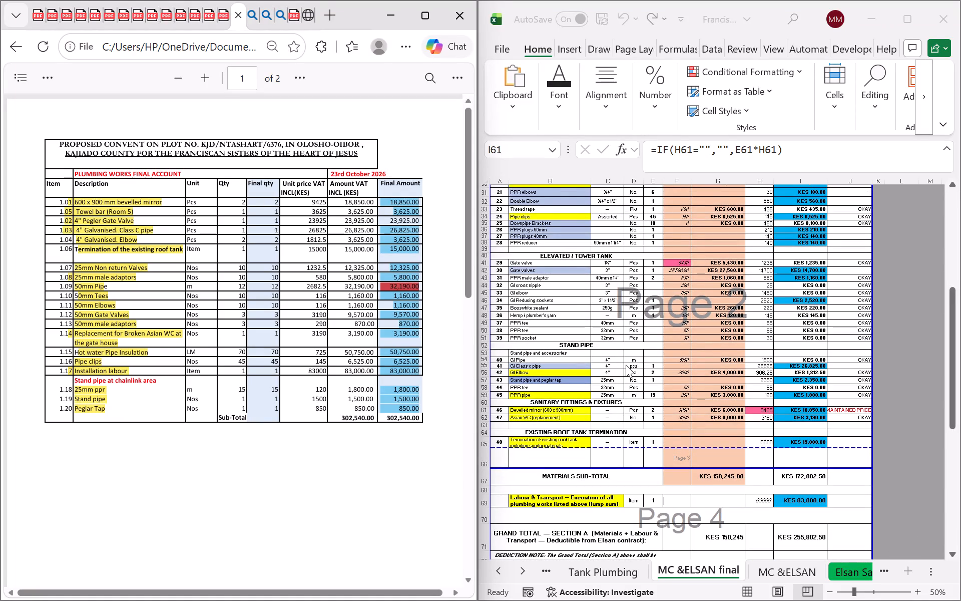
In the Excel sheet, fill the amount cell of item B6, Gate valve (Pegler), with the matched-amount light blue.
{"action": "scroll", "coordinate": [672, 356], "scroll_direction": "down", "scroll_amount": 4}
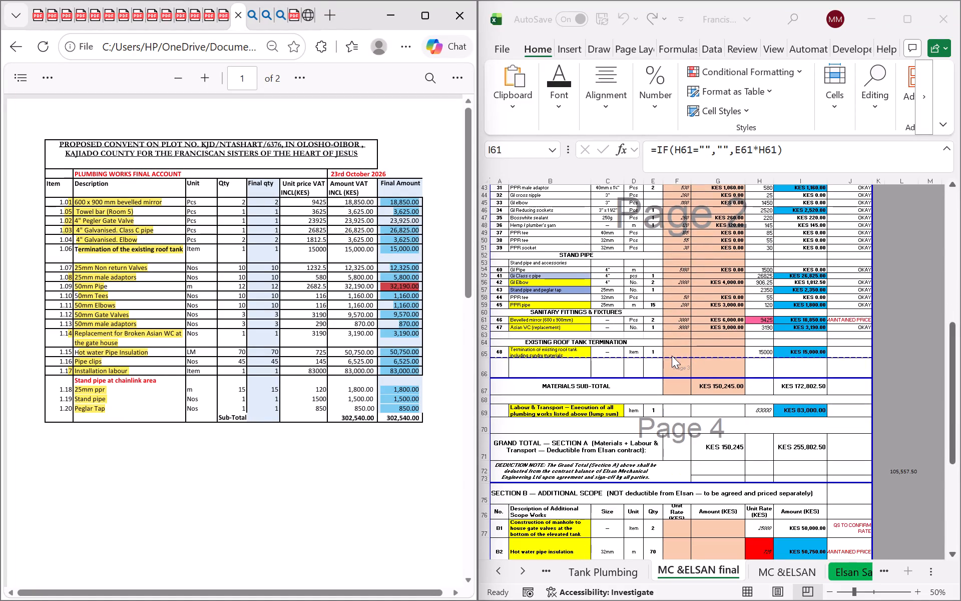
{"action": "scroll", "coordinate": [672, 356], "scroll_direction": "down", "scroll_amount": 4}
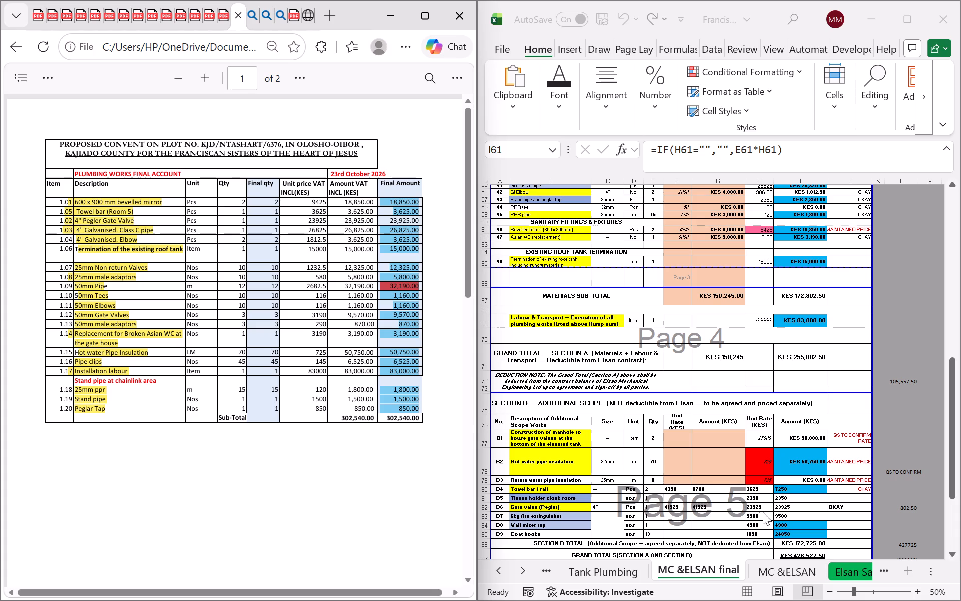
{"action": "left_click", "coordinate": [787, 506]}
{"action": "left_click", "coordinate": [787, 506]}
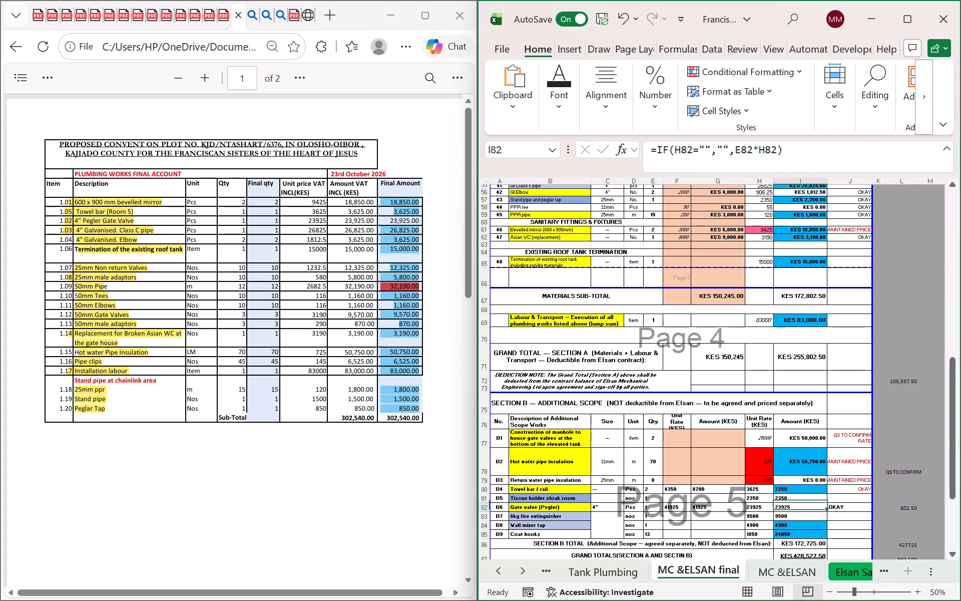
{"action": "left_click", "coordinate": [789, 513]}
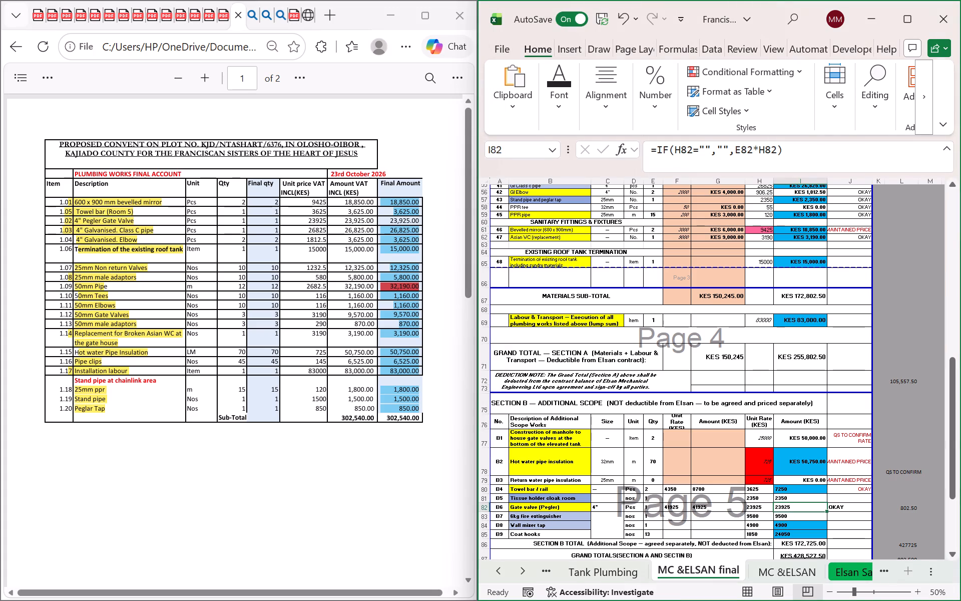
{"action": "left_click", "coordinate": [792, 517]}
{"action": "left_click", "coordinate": [792, 510]}
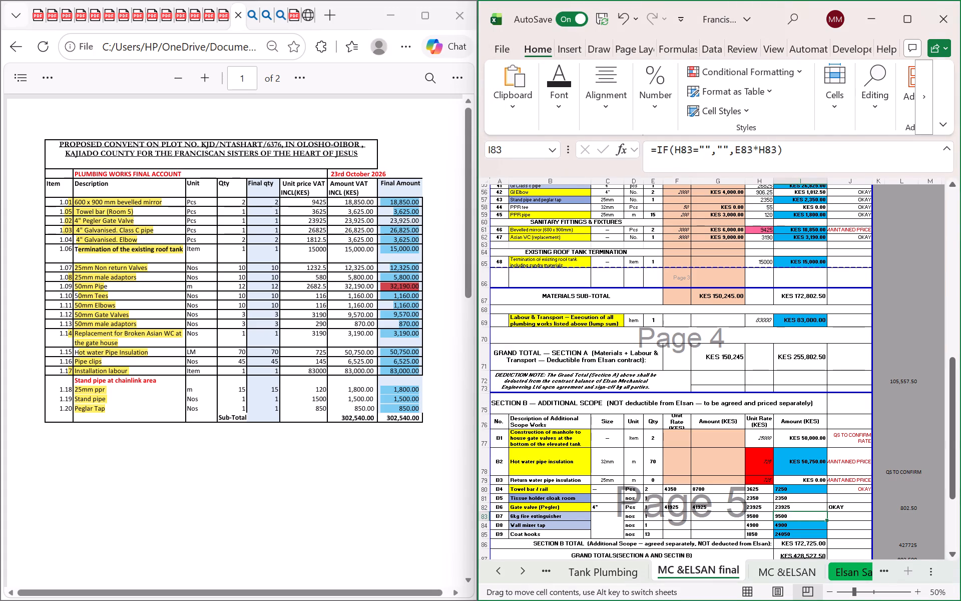
{"action": "left_click", "coordinate": [792, 506]}
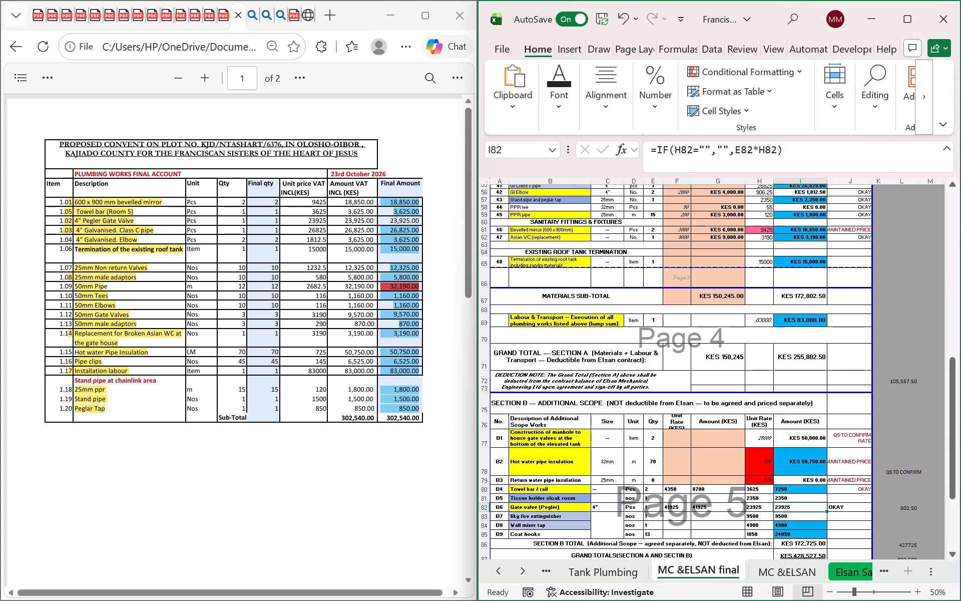
{"action": "left_click", "coordinate": [560, 94]}
{"action": "left_click", "coordinate": [660, 177]}
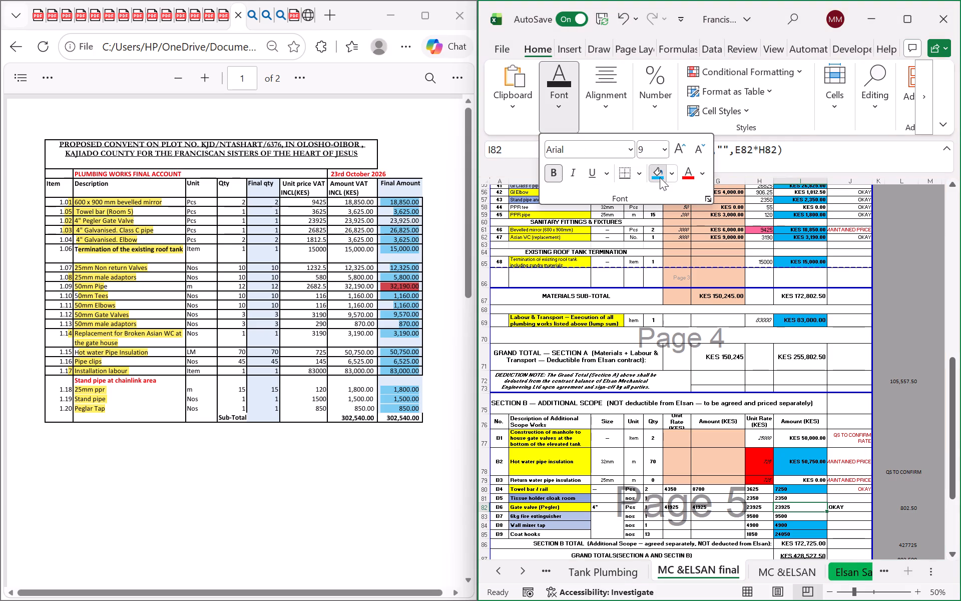
In the PDF, highlight the final amount 23,925.00 of item 1.02, 4" Pegler Gate Valve, in light blue.
{"action": "left_click", "coordinate": [412, 224]}
{"action": "left_click", "coordinate": [391, 218]}
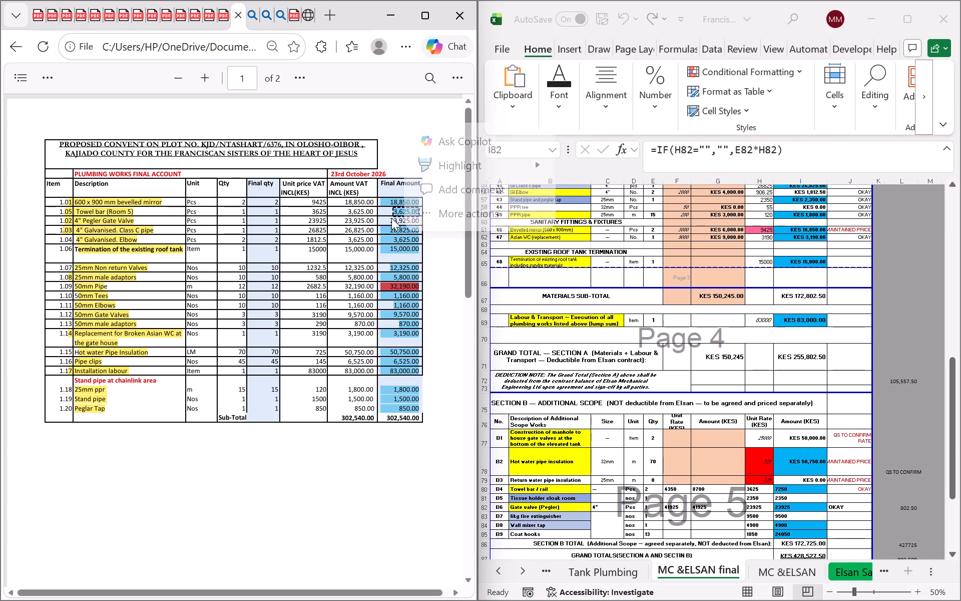
{"action": "left_click", "coordinate": [391, 218]}
{"action": "left_click_drag", "start_coordinate": [390, 219], "coordinate": [419, 219]}
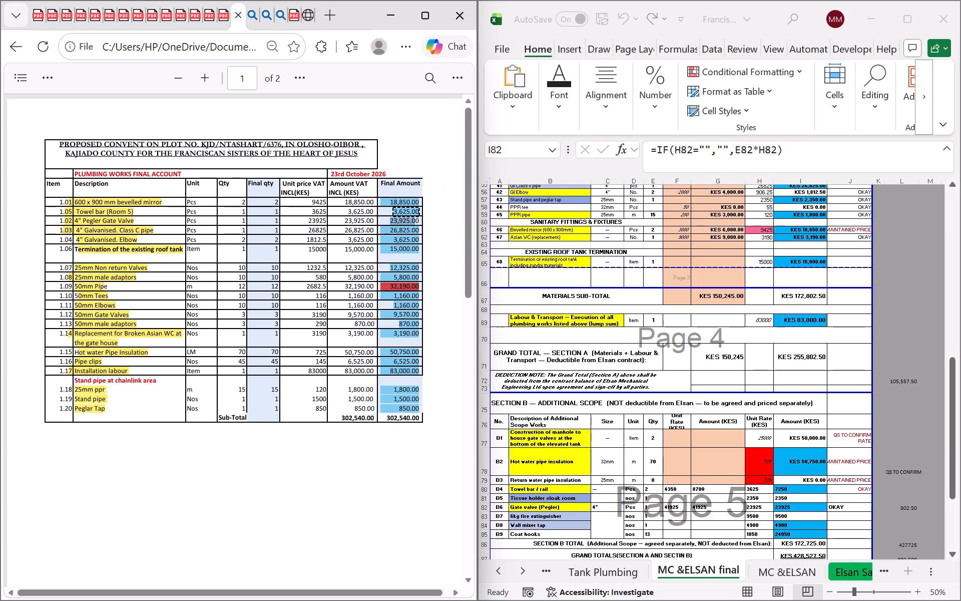
{"action": "left_click_drag", "start_coordinate": [419, 219], "coordinate": [422, 219]}
{"action": "left_click", "coordinate": [460, 135]}
{"action": "left_click", "coordinate": [491, 187]}
Check the additional items on the PDF's second page and fill the Excel amount cell of item B7, 6kg fire extinguisher, light blue.
{"action": "left_click", "coordinate": [436, 293]}
{"action": "scroll", "coordinate": [436, 293], "scroll_direction": "down", "scroll_amount": 8}
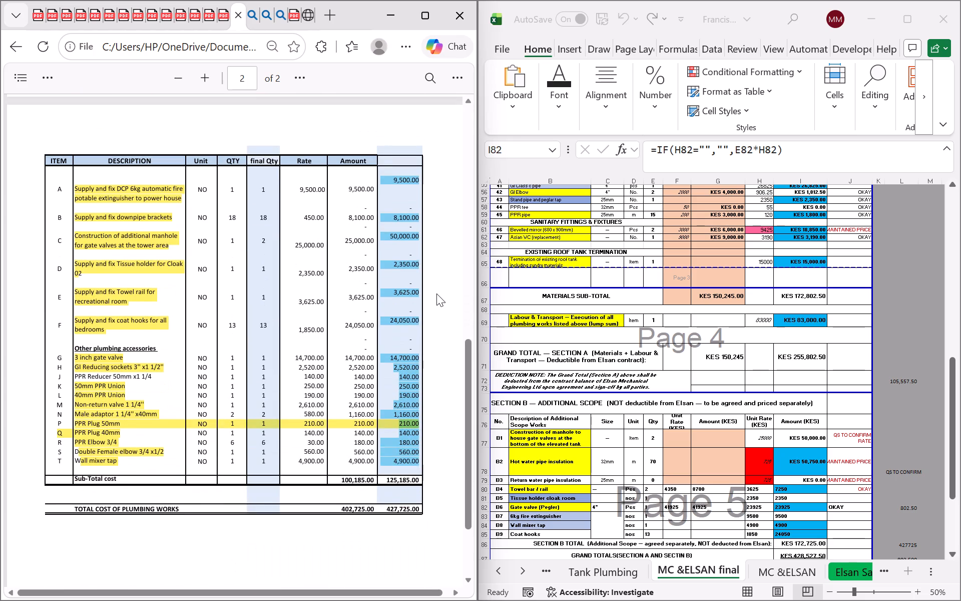
{"action": "scroll", "coordinate": [790, 422], "scroll_direction": "down", "scroll_amount": 1}
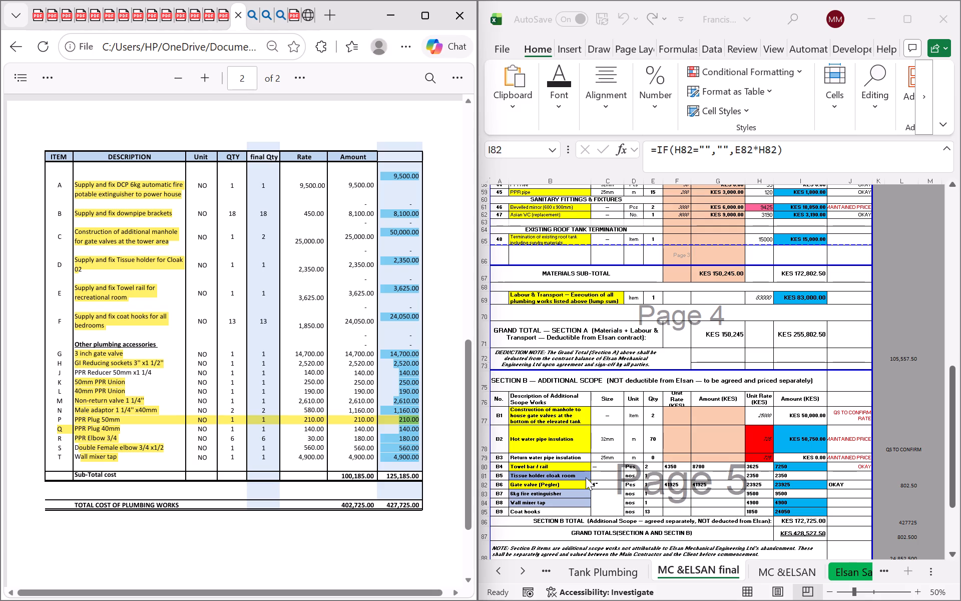
{"action": "scroll", "coordinate": [415, 408], "scroll_direction": "down", "scroll_amount": 3}
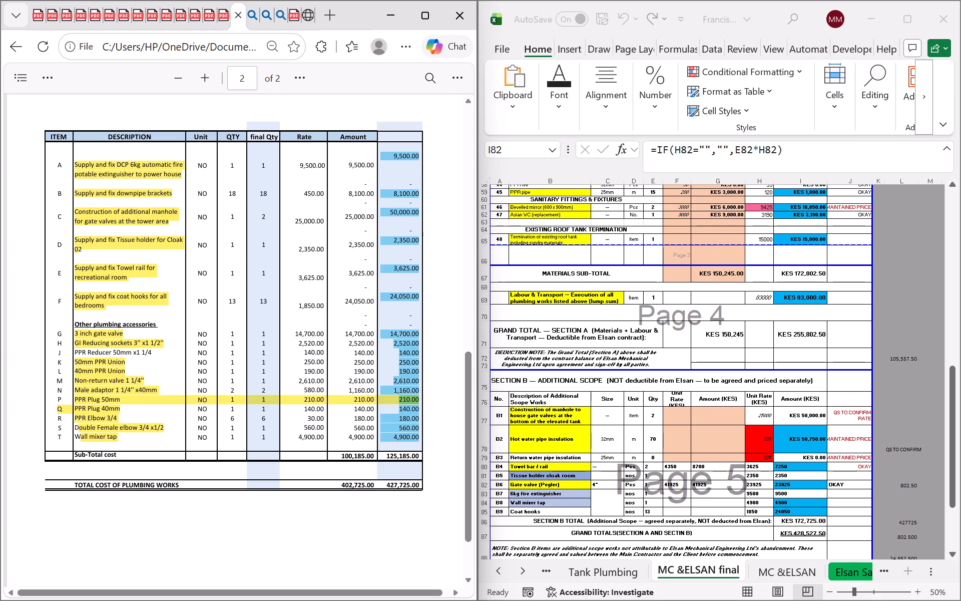
{"action": "scroll", "coordinate": [415, 408], "scroll_direction": "down", "scroll_amount": 5}
{"action": "scroll", "coordinate": [415, 408], "scroll_direction": "up", "scroll_amount": 4}
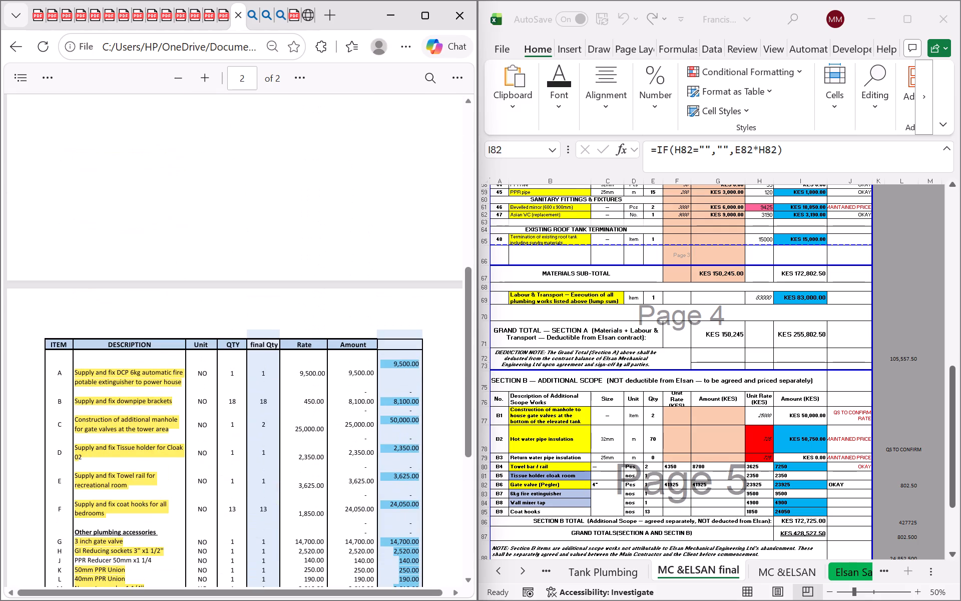
{"action": "scroll", "coordinate": [415, 408], "scroll_direction": "down", "scroll_amount": 2}
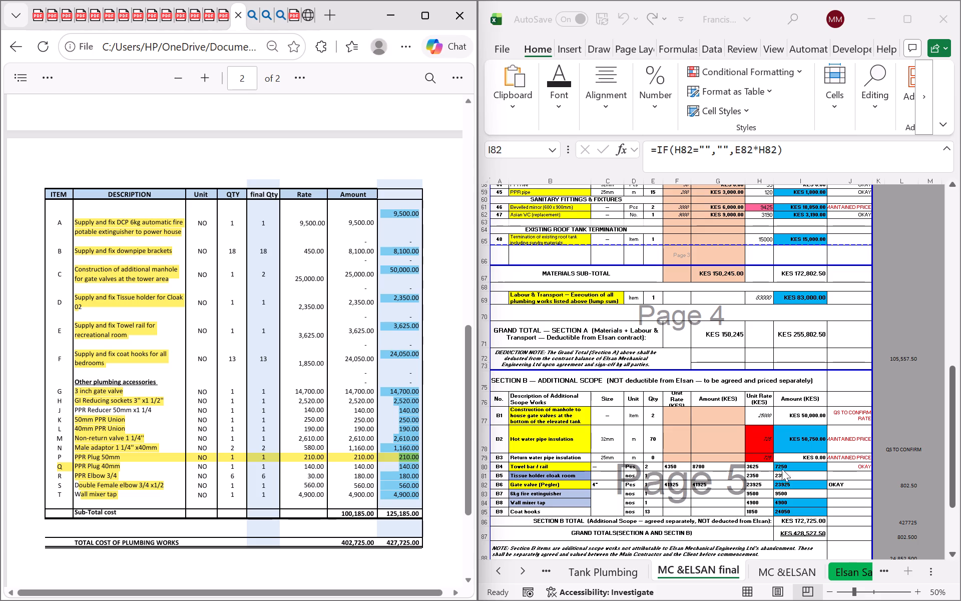
{"action": "left_click", "coordinate": [810, 495]}
{"action": "left_click", "coordinate": [810, 495]}
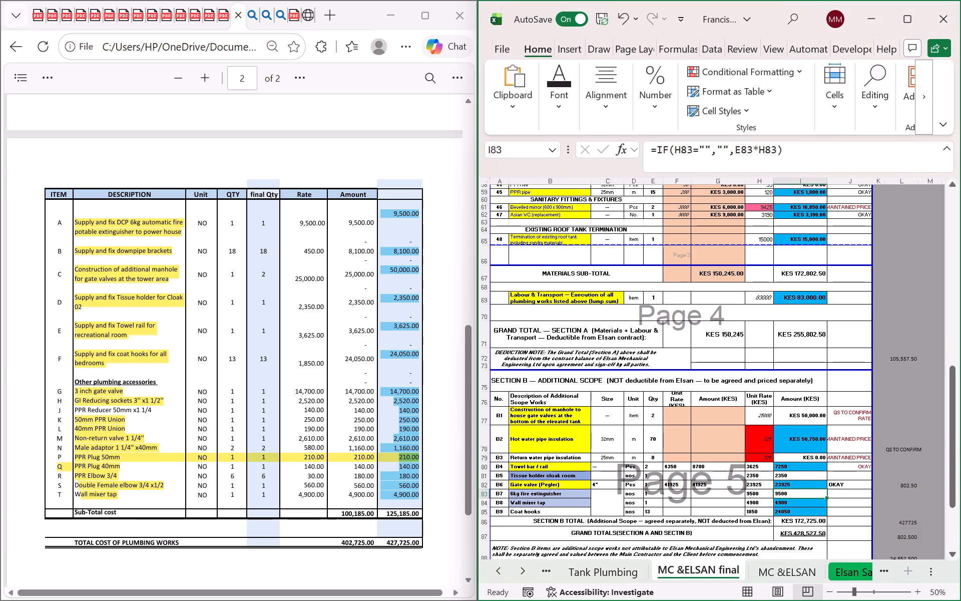
{"action": "left_click", "coordinate": [562, 111]}
{"action": "left_click", "coordinate": [653, 168]}
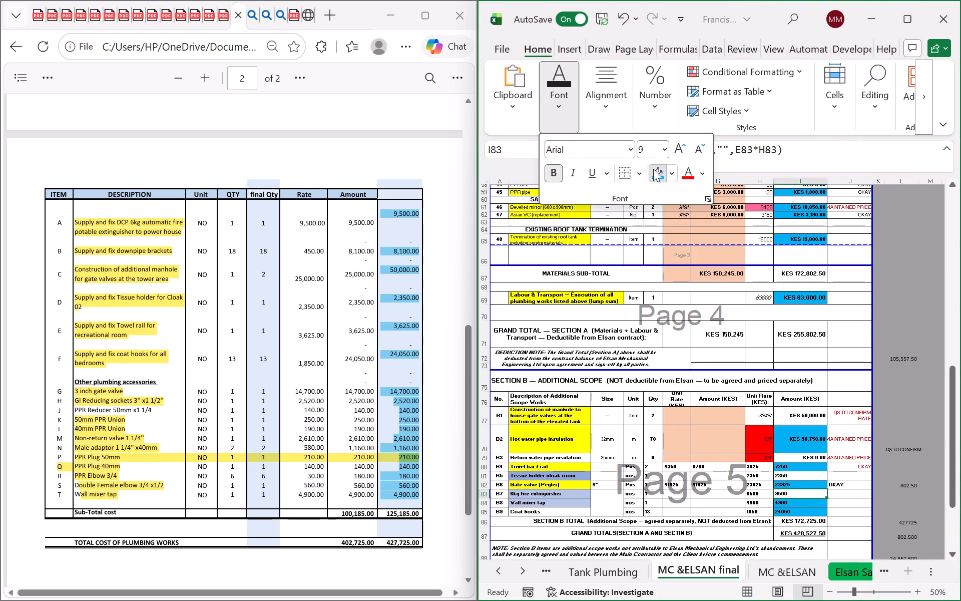
Fill the amount cell of item B5, Tissue holder cloak room, with the matched-amount light blue.
{"action": "left_click", "coordinate": [815, 465]}
{"action": "left_click", "coordinate": [815, 475]}
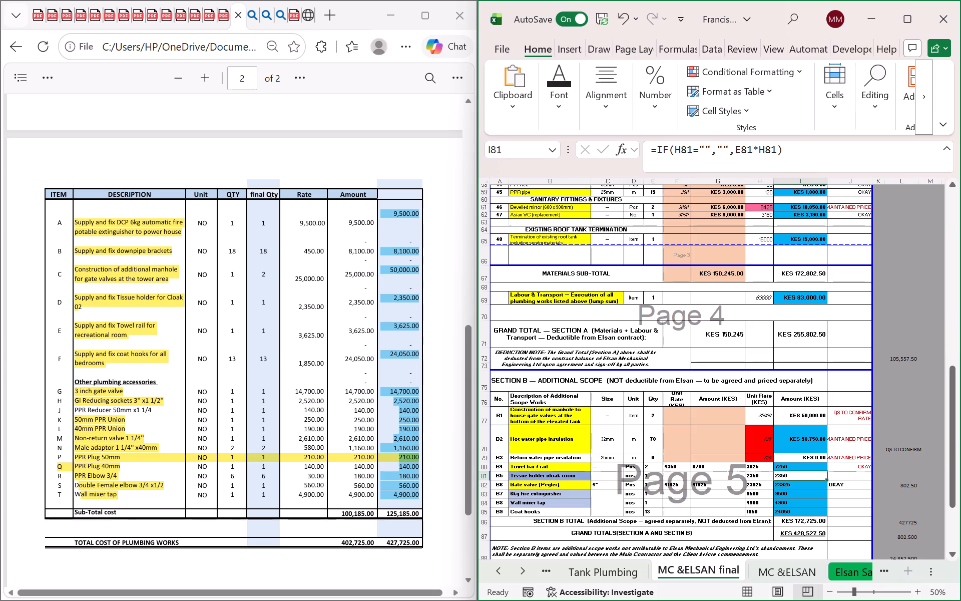
{"action": "left_click", "coordinate": [571, 114]}
{"action": "left_click", "coordinate": [655, 172]}
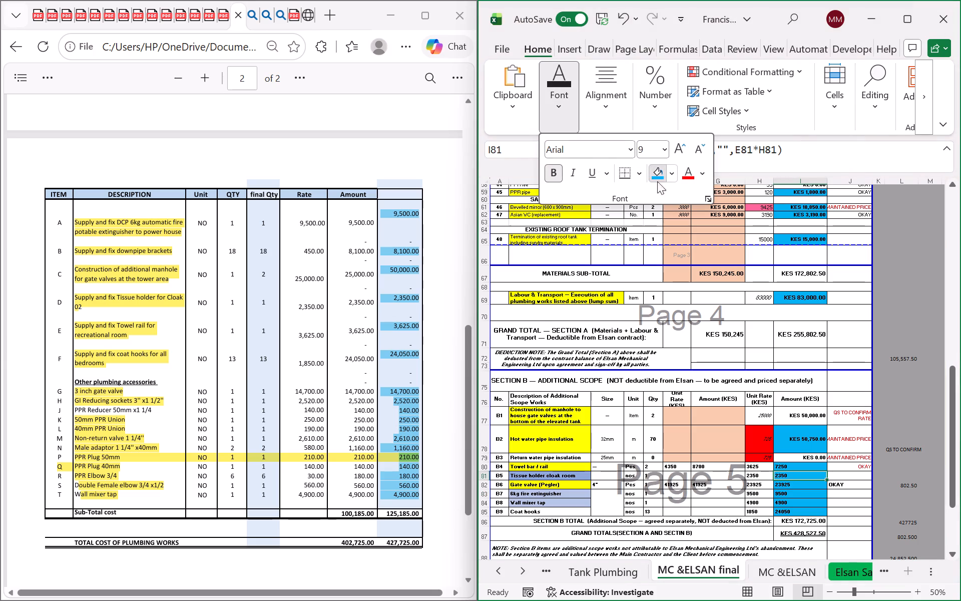
Fill the amount cell of item B1, construction of the manhole for the gate valves, with the matched-amount light blue.
{"action": "double_click", "coordinate": [796, 413]}
{"action": "left_click", "coordinate": [563, 112]}
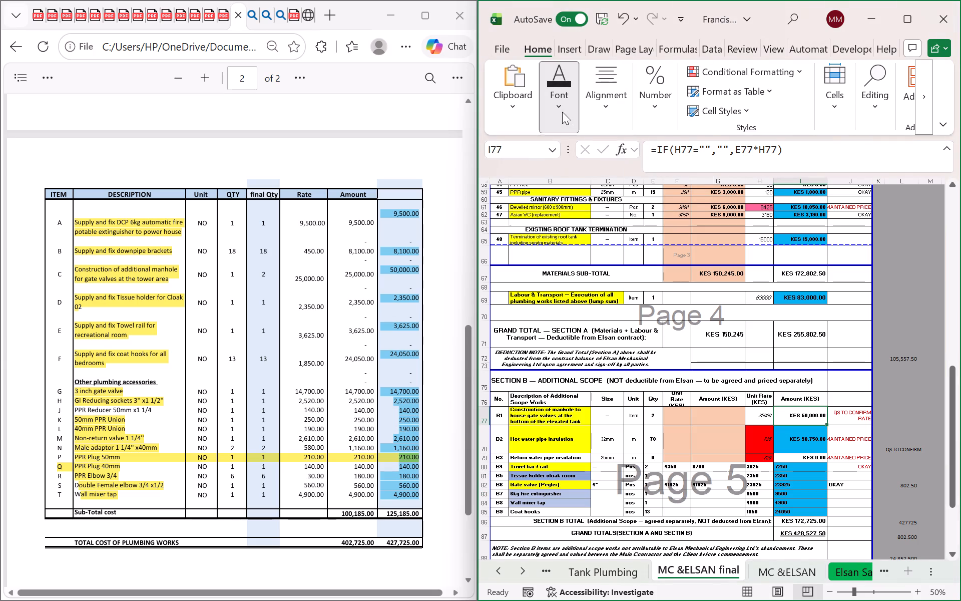
{"action": "left_click", "coordinate": [655, 175]}
{"action": "left_click", "coordinate": [822, 340]}
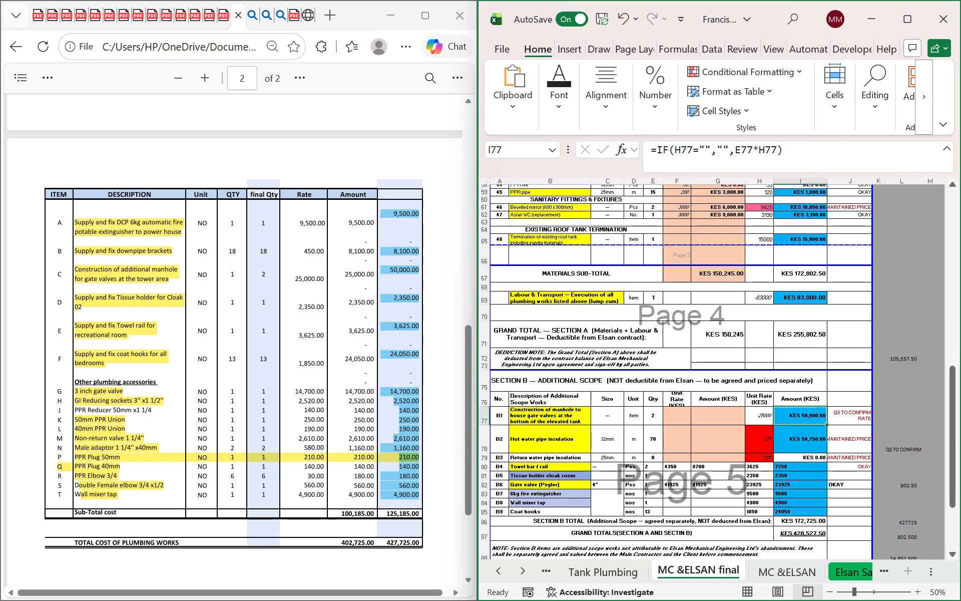
Compare the remaining rows with the PDF and fill the amount cell of item 25, Downpipe Brackets, light blue.
{"action": "scroll", "coordinate": [821, 341], "scroll_direction": "up", "scroll_amount": 7}
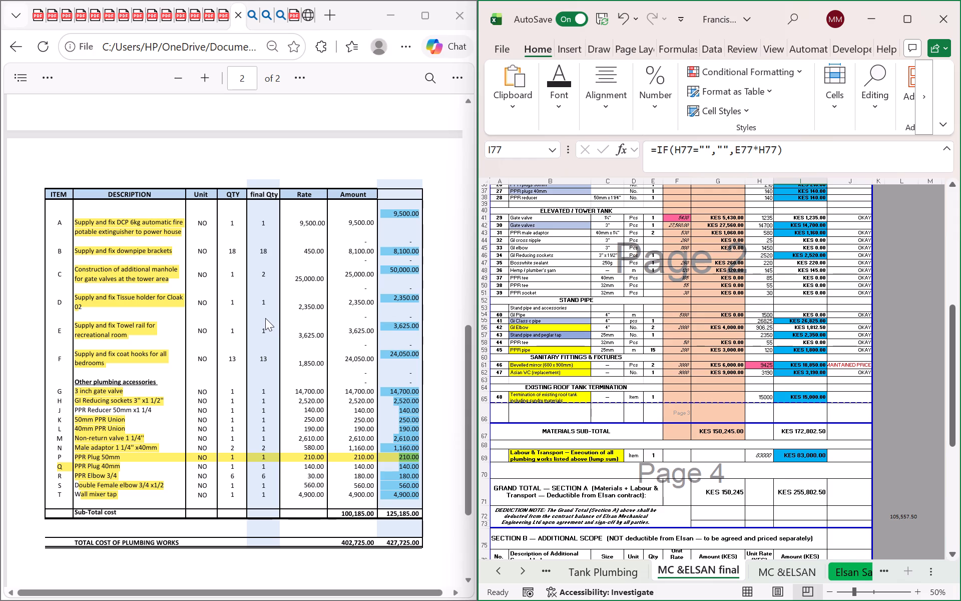
{"action": "scroll", "coordinate": [182, 389], "scroll_direction": "up", "scroll_amount": 3}
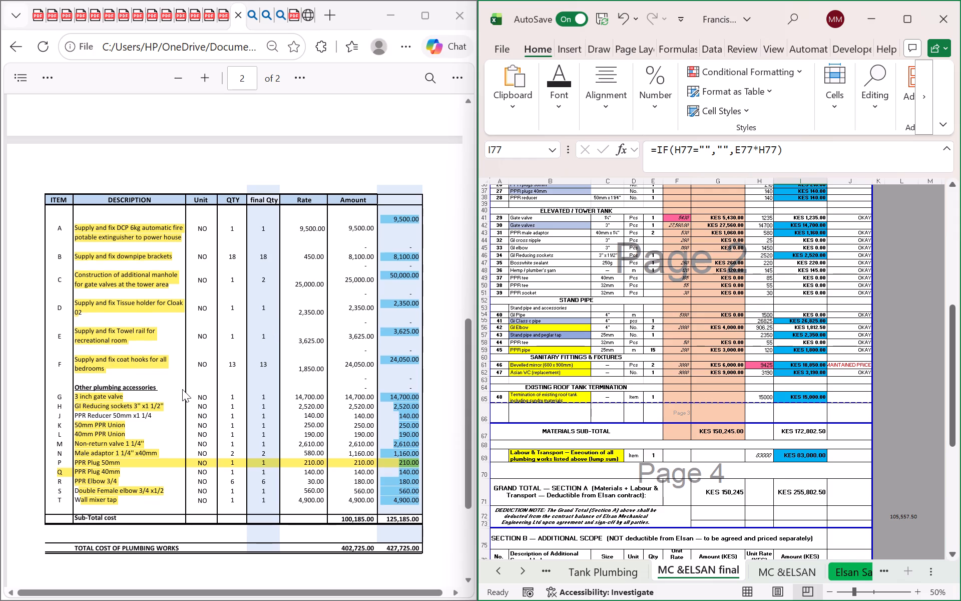
{"action": "scroll", "coordinate": [182, 389], "scroll_direction": "up", "scroll_amount": 5}
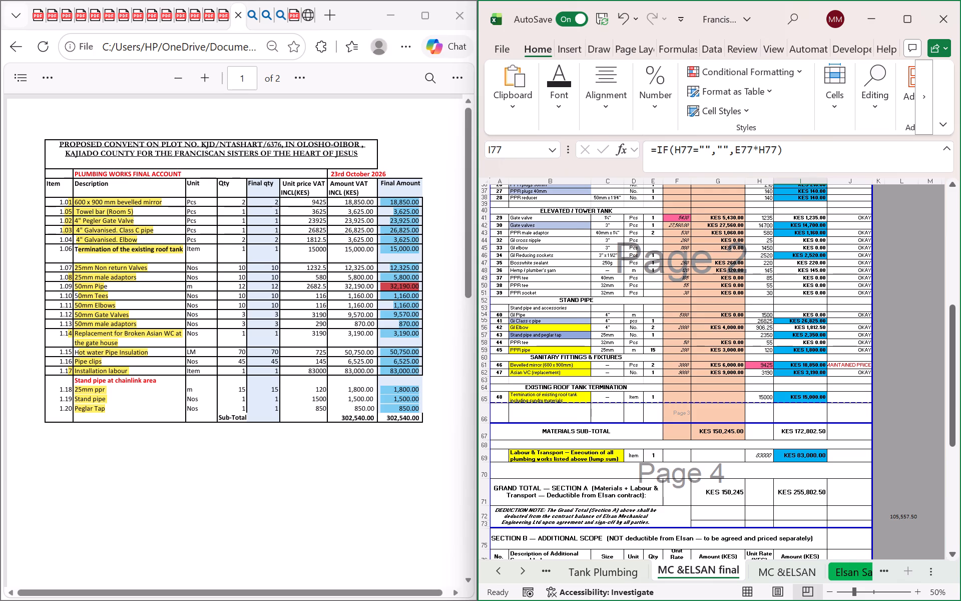
{"action": "scroll", "coordinate": [596, 344], "scroll_direction": "up", "scroll_amount": 2}
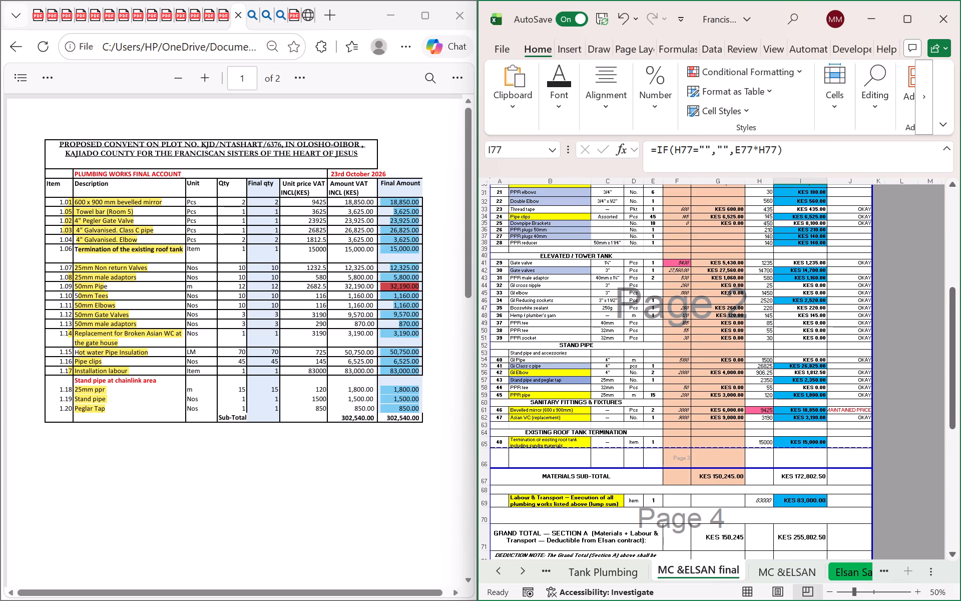
{"action": "scroll", "coordinate": [639, 354], "scroll_direction": "up", "scroll_amount": 2}
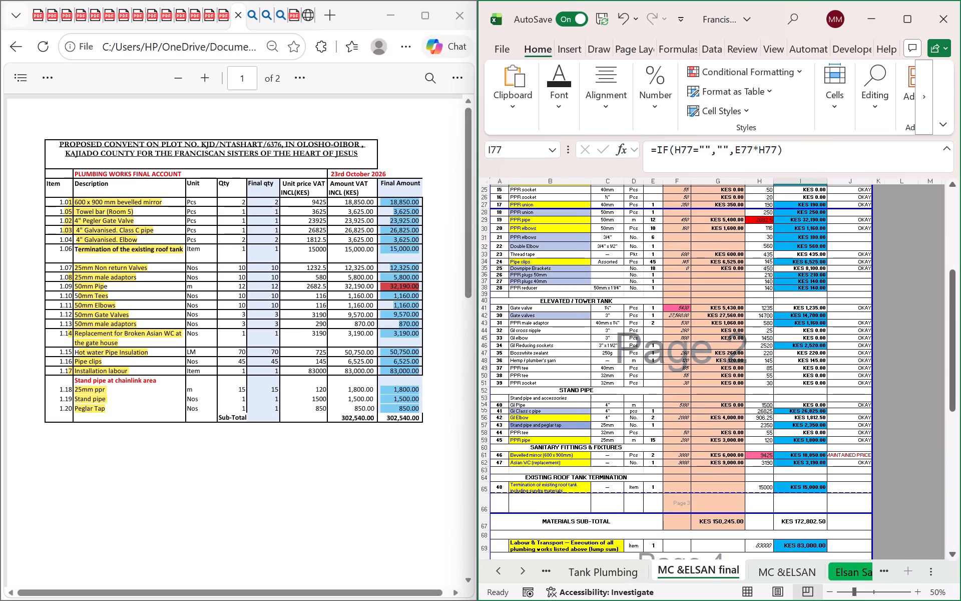
{"action": "scroll", "coordinate": [695, 363], "scroll_direction": "up", "scroll_amount": 2}
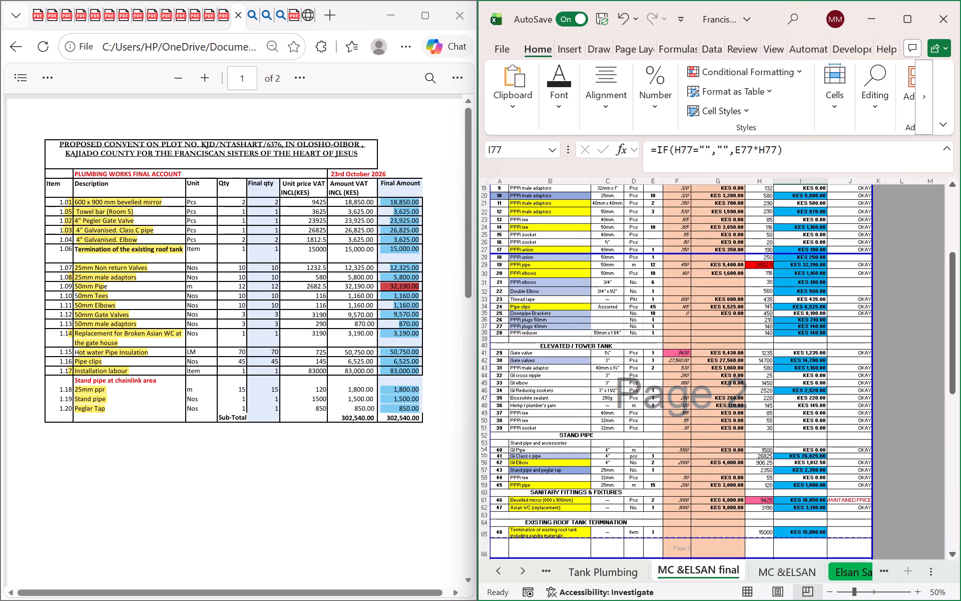
{"action": "scroll", "coordinate": [701, 359], "scroll_direction": "up", "scroll_amount": 1}
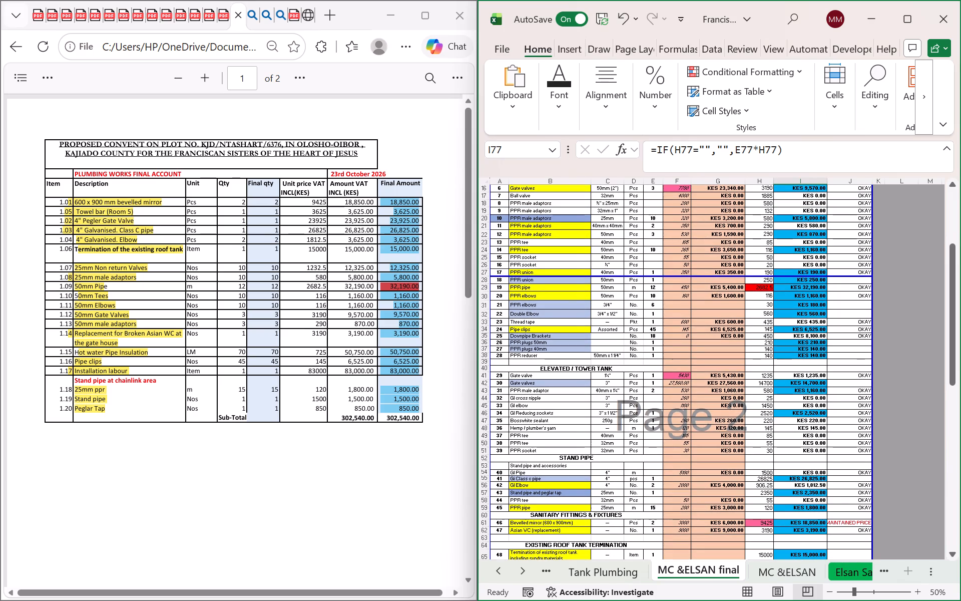
{"action": "left_click", "coordinate": [791, 335]}
{"action": "left_click", "coordinate": [574, 105]}
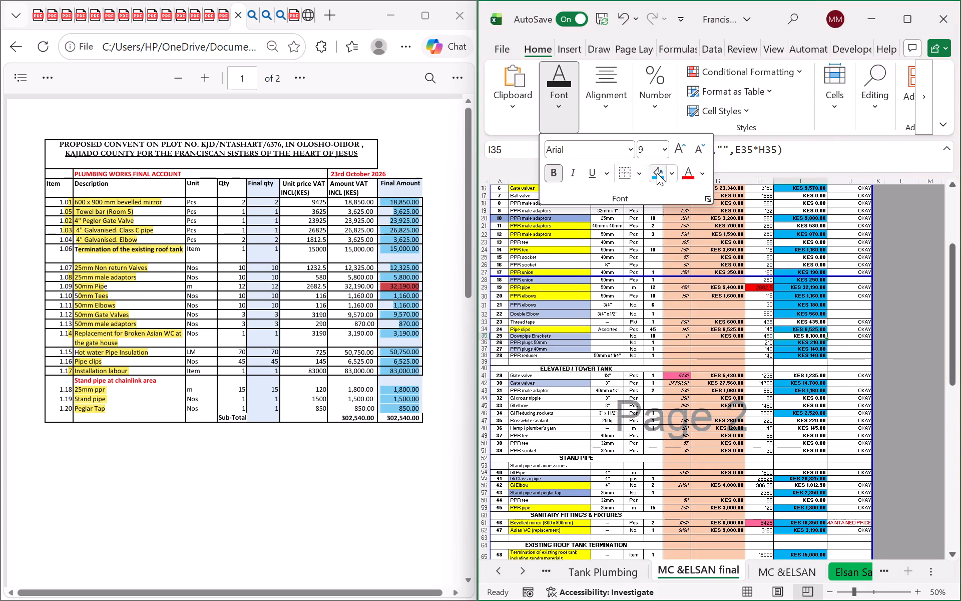
{"action": "left_click", "coordinate": [657, 173]}
Fill the amount cell of item 11, the 40mm x 40mm PPR male adaptors, with the matched-amount light blue.
{"action": "left_click", "coordinate": [796, 320]}
{"action": "left_click", "coordinate": [796, 320]}
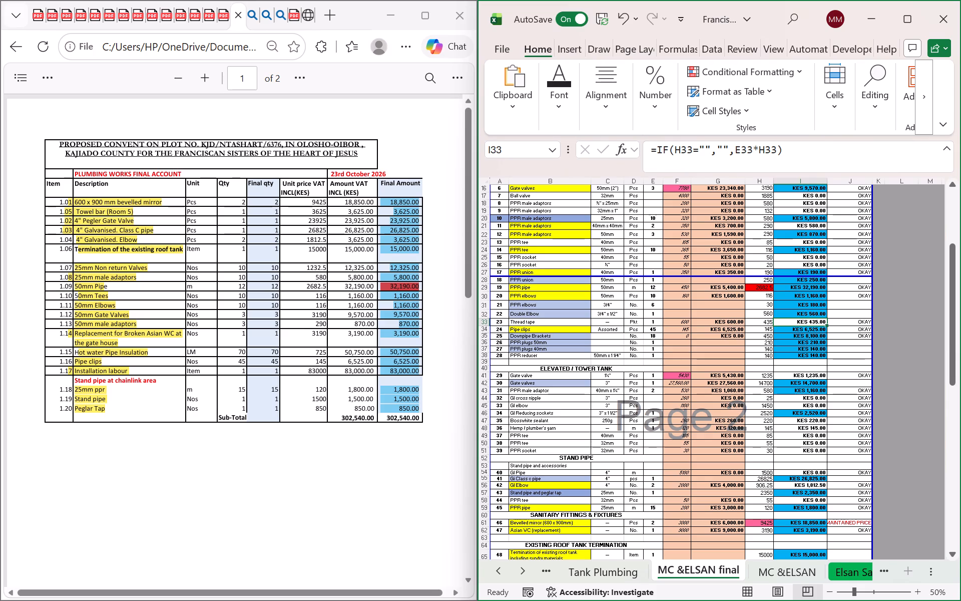
{"action": "left_click", "coordinate": [806, 224]}
{"action": "left_click", "coordinate": [555, 118]}
{"action": "left_click", "coordinate": [661, 173]}
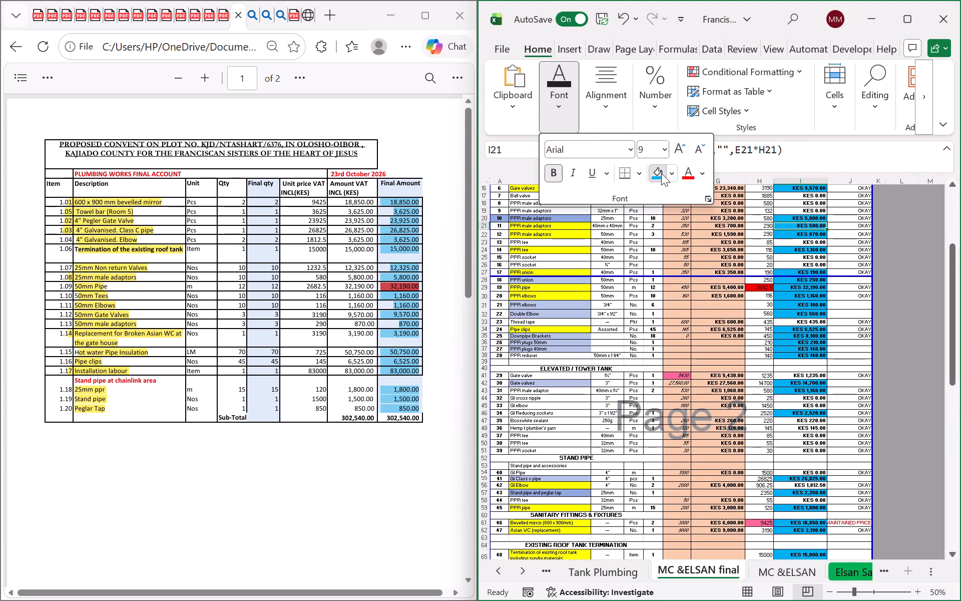
{"action": "left_click", "coordinate": [659, 333]}
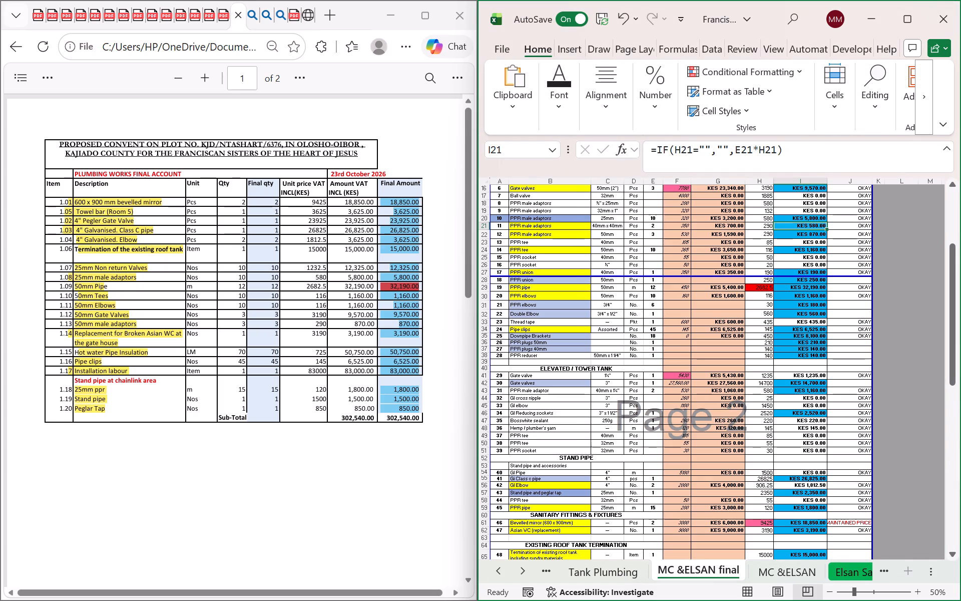
Search the cost sheet for "gi" and go through the matching GI fittings, from the cross nipple to the GI Elbow.
{"action": "key", "text": "ctrl+f"}
{"action": "type", "text": "gi"}
{"action": "key", "text": "Return"}
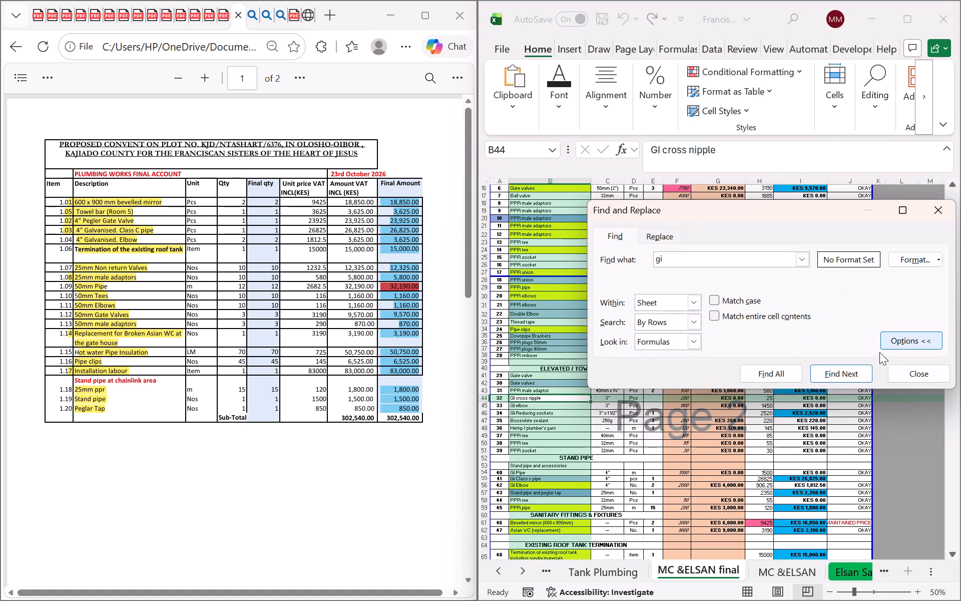
{"action": "left_click", "coordinate": [855, 379]}
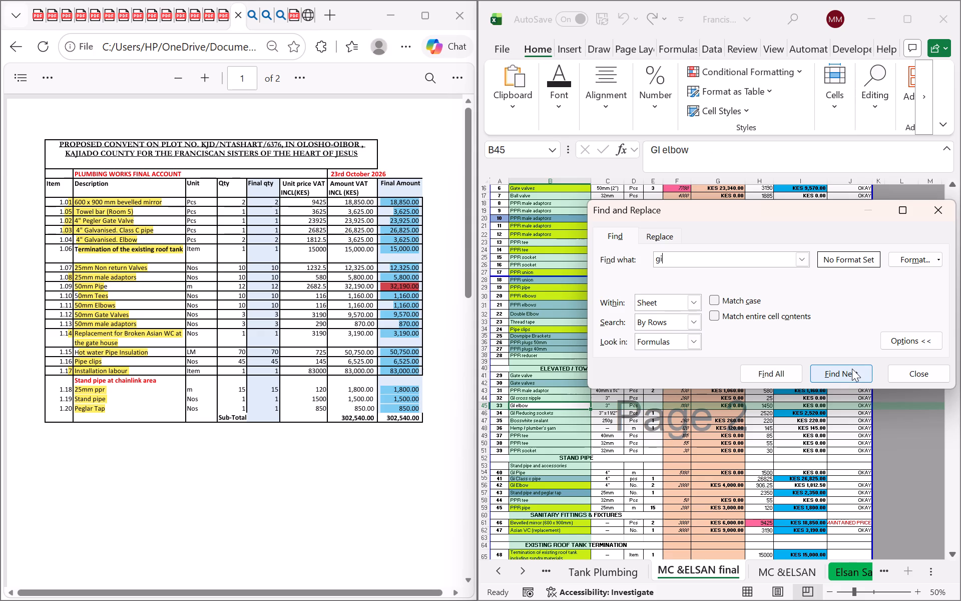
{"action": "left_click", "coordinate": [852, 369]}
{"action": "left_click", "coordinate": [852, 369]}
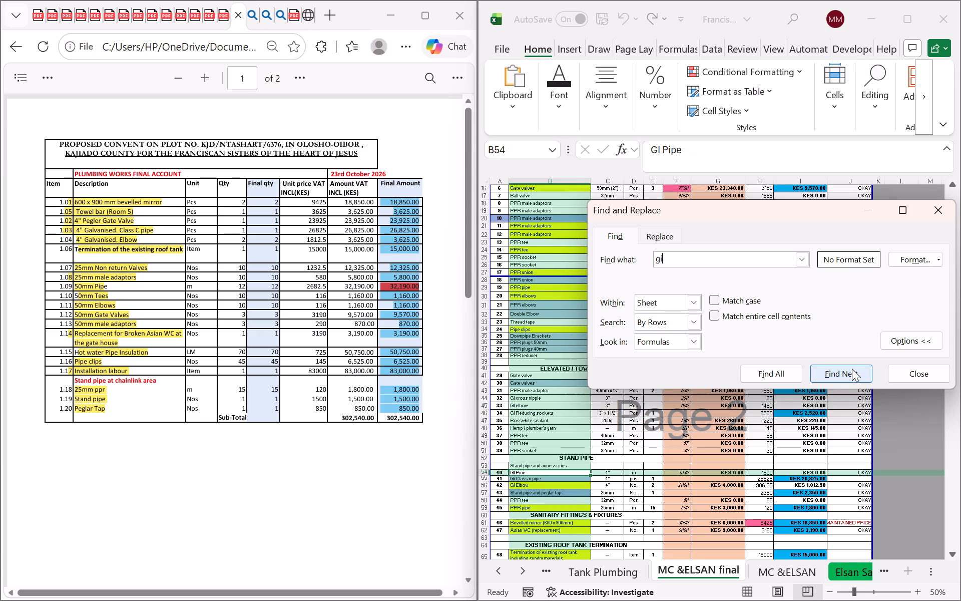
{"action": "left_click", "coordinate": [852, 369]}
{"action": "left_click", "coordinate": [852, 369]}
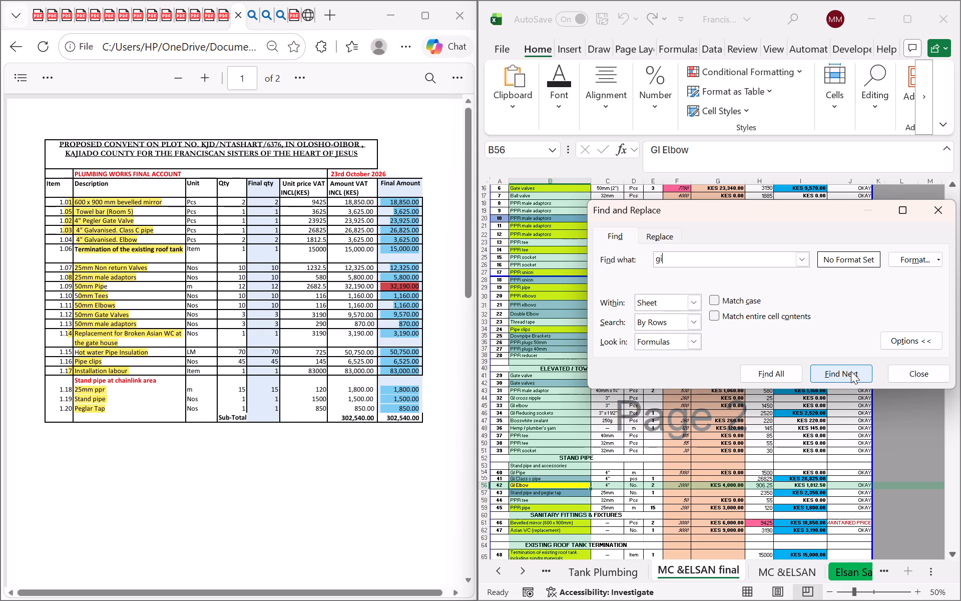
{"action": "left_click", "coordinate": [901, 377]}
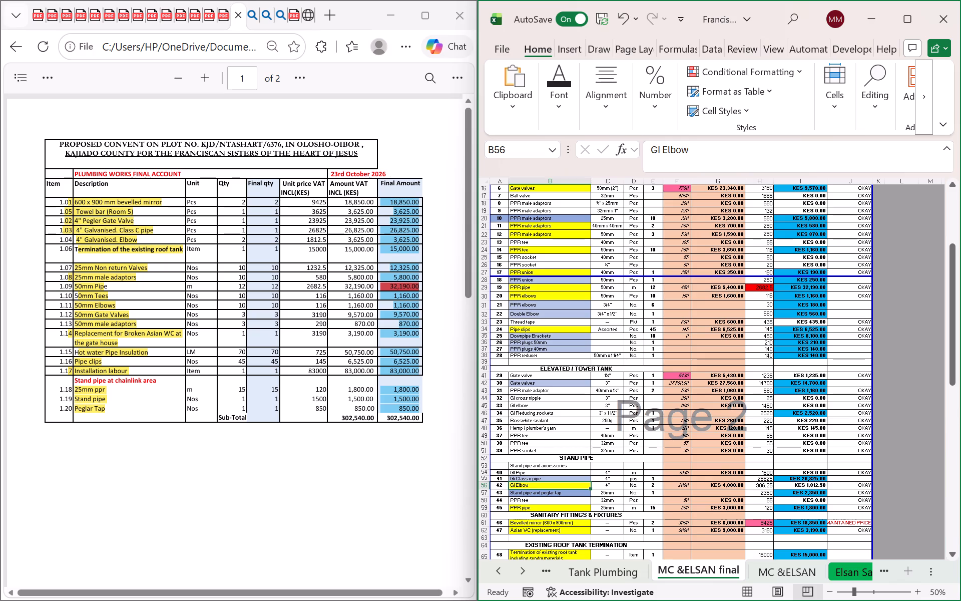
Review the colour-marked amounts throughout Sections A and B of the cost sheet against the PDF.
{"action": "scroll", "coordinate": [816, 361], "scroll_direction": "down", "scroll_amount": 9}
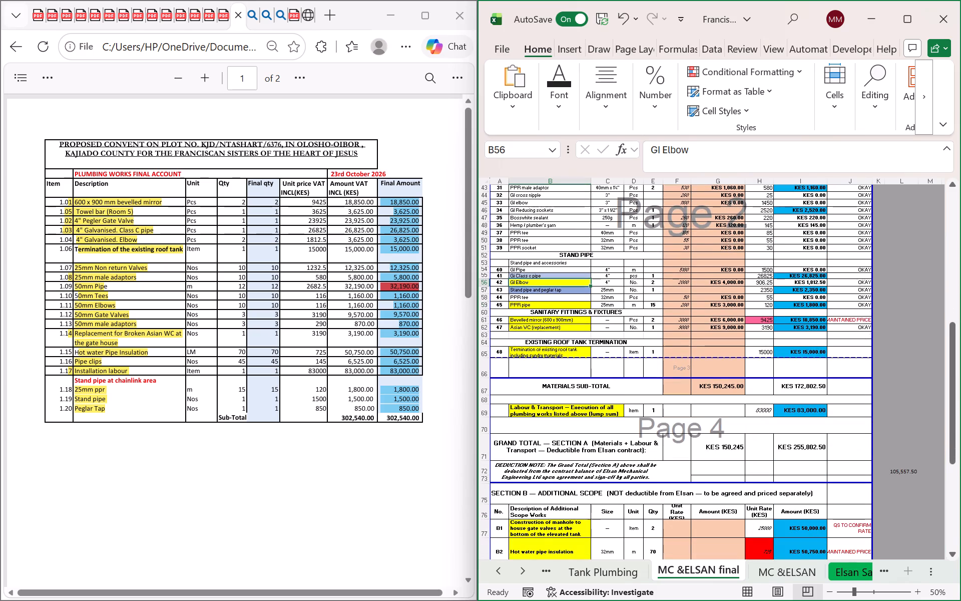
{"action": "scroll", "coordinate": [809, 367], "scroll_direction": "down", "scroll_amount": 6}
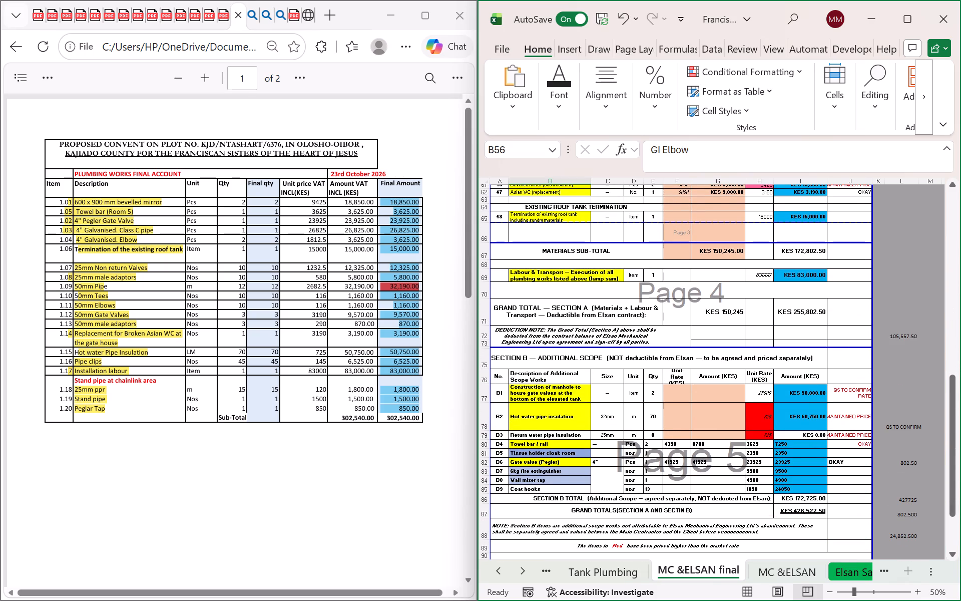
{"action": "scroll", "coordinate": [808, 394], "scroll_direction": "up", "scroll_amount": 6}
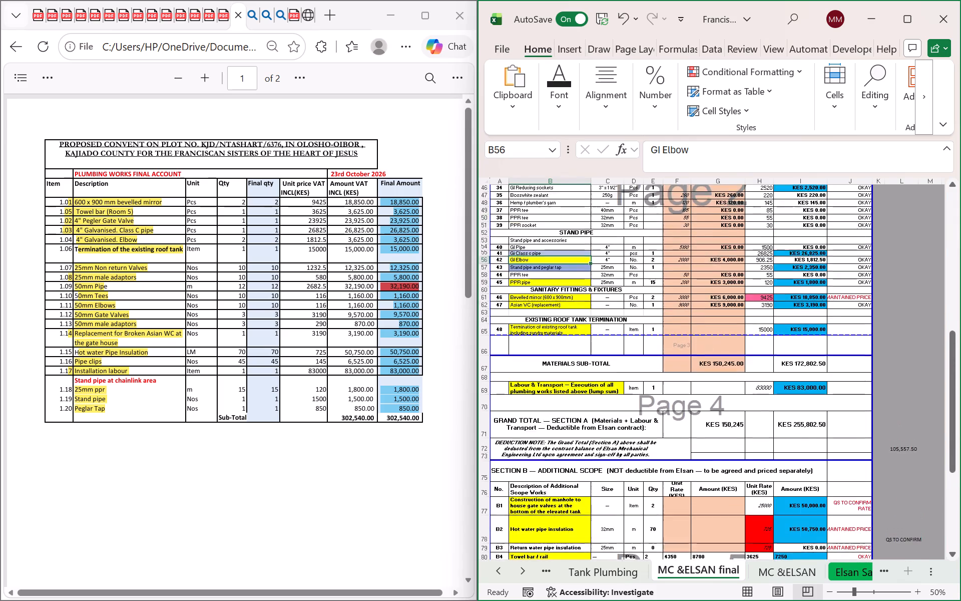
{"action": "scroll", "coordinate": [808, 394], "scroll_direction": "up", "scroll_amount": 2}
{"action": "scroll", "coordinate": [811, 345], "scroll_direction": "up", "scroll_amount": 1}
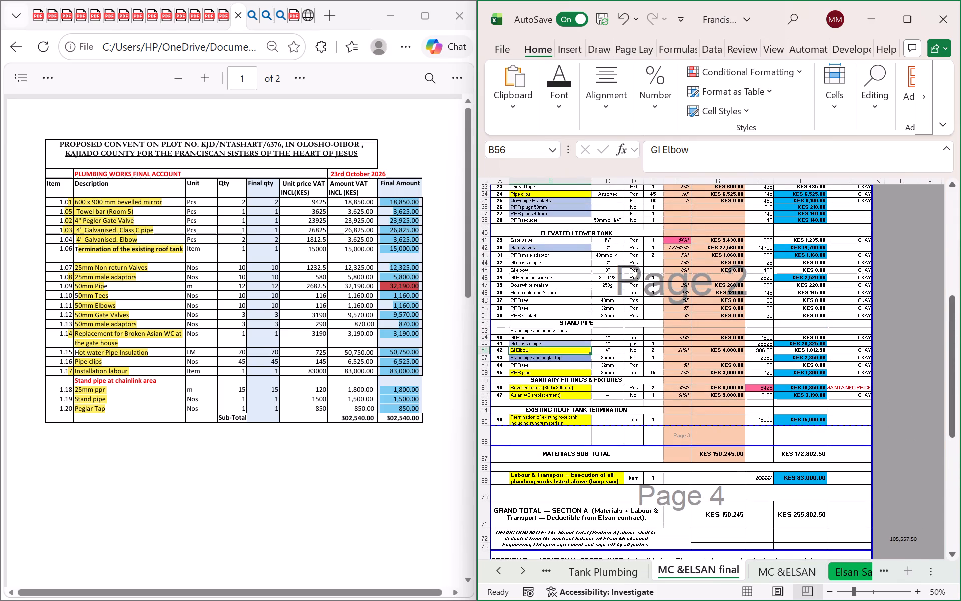
{"action": "scroll", "coordinate": [808, 338], "scroll_direction": "up", "scroll_amount": 14}
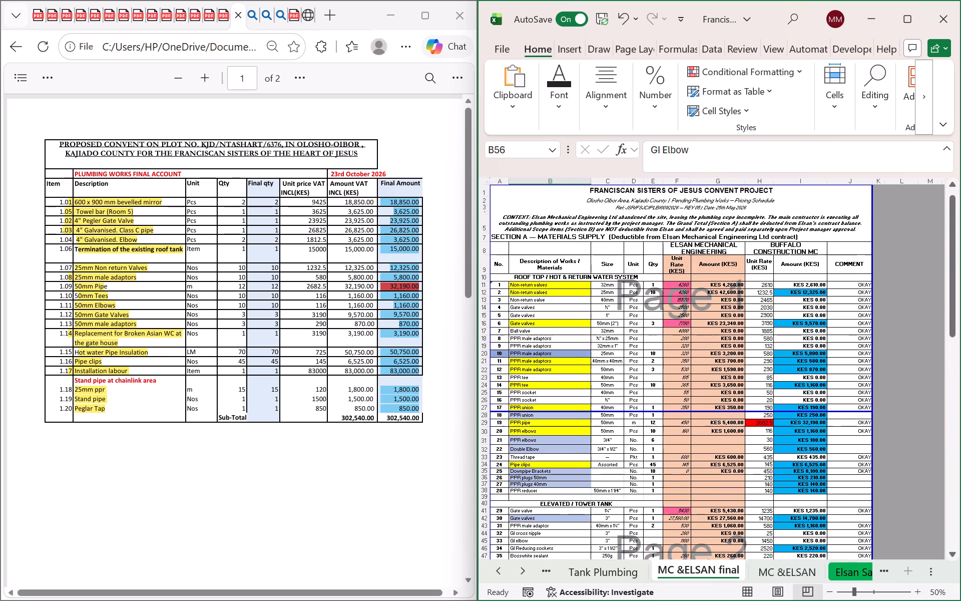
{"action": "scroll", "coordinate": [808, 337], "scroll_direction": "up", "scroll_amount": 1}
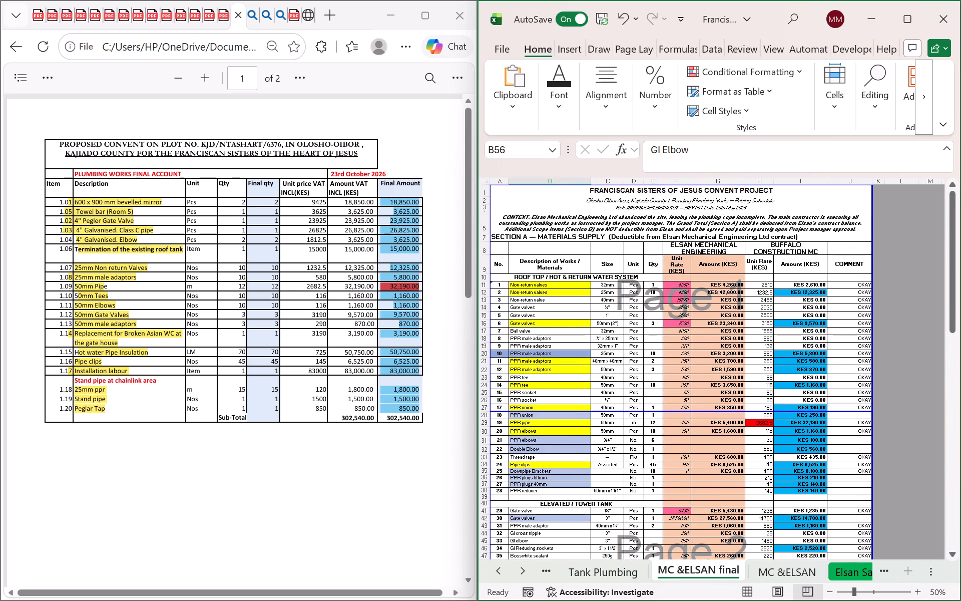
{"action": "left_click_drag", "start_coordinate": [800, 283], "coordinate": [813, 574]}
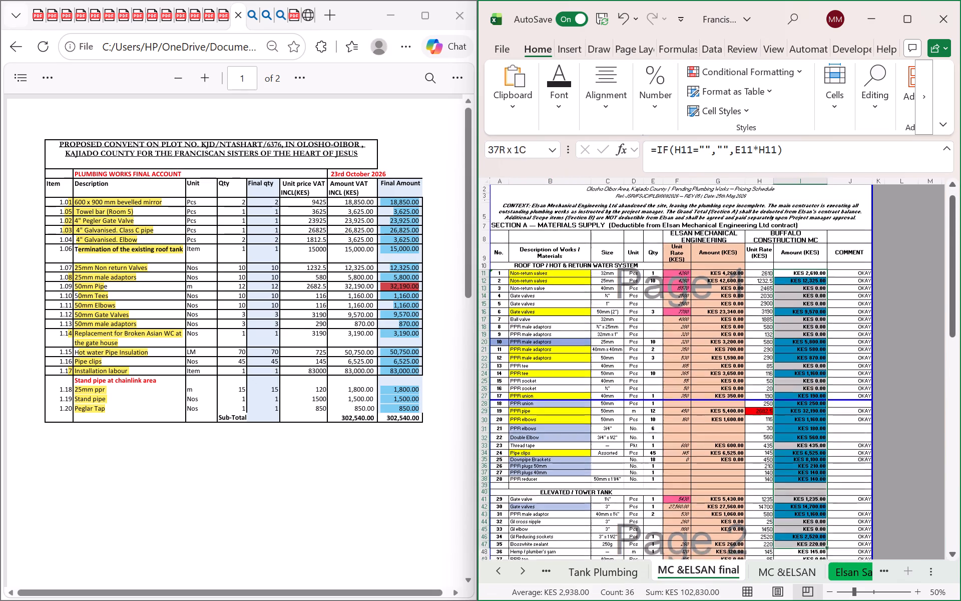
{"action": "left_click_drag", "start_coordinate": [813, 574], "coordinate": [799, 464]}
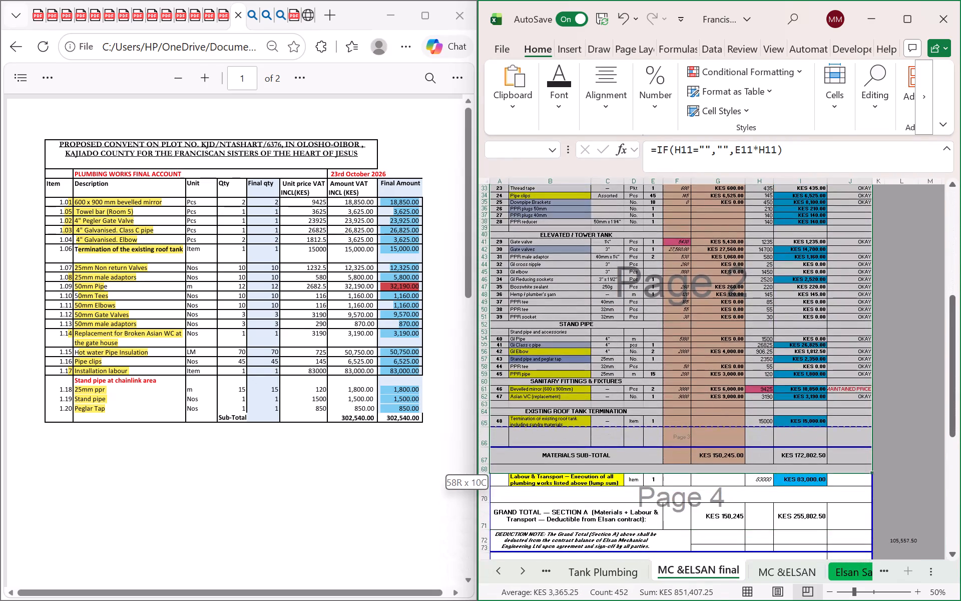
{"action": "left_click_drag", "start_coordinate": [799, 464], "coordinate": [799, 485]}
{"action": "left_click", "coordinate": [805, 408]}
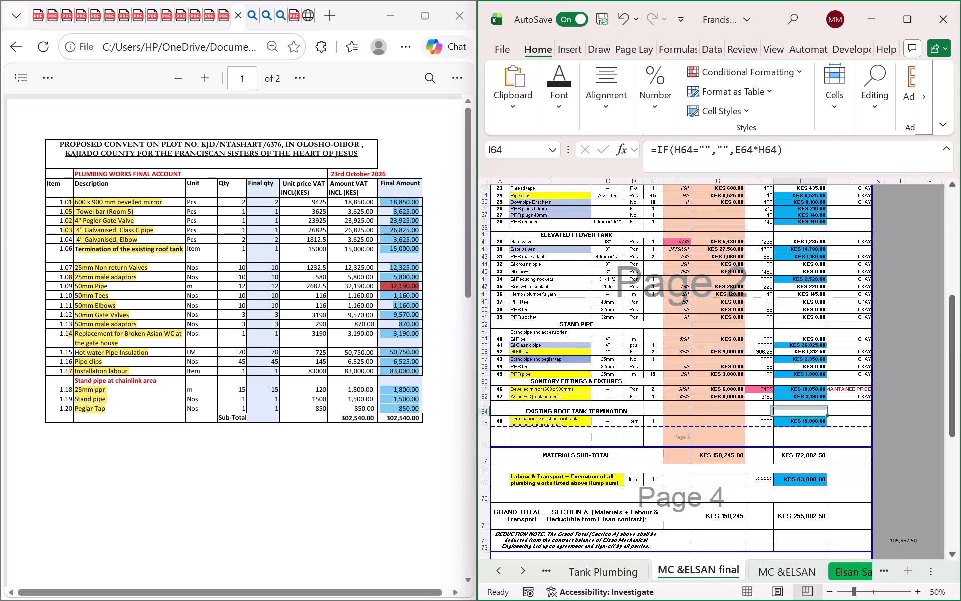
Remove the fill from the Buffalo Construction amount cells of items 1 to 48 in Section A.
{"action": "left_click_drag", "start_coordinate": [806, 421], "coordinate": [761, 276]}
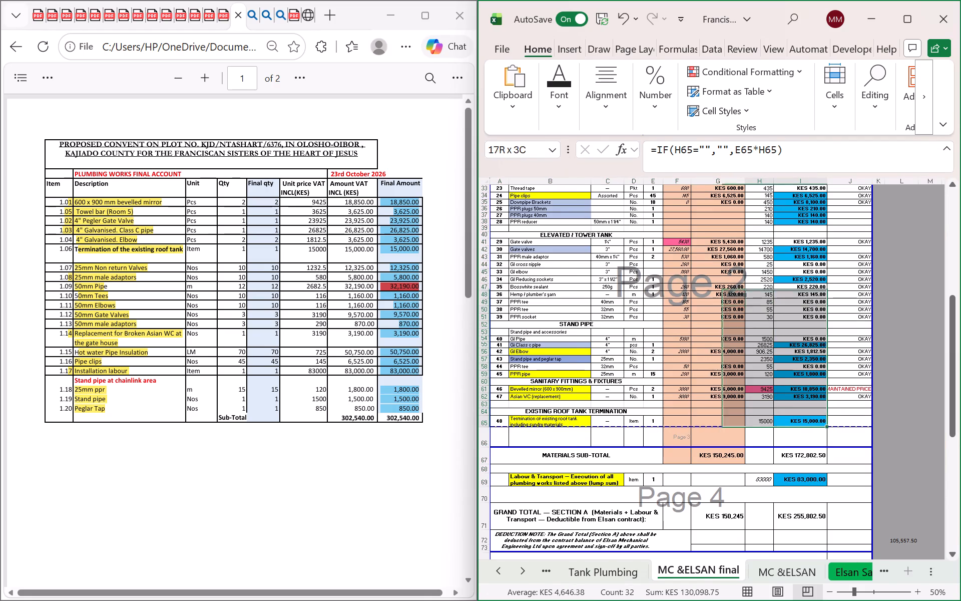
{"action": "left_click_drag", "start_coordinate": [761, 276], "coordinate": [803, 269]}
{"action": "left_click", "coordinate": [575, 111]}
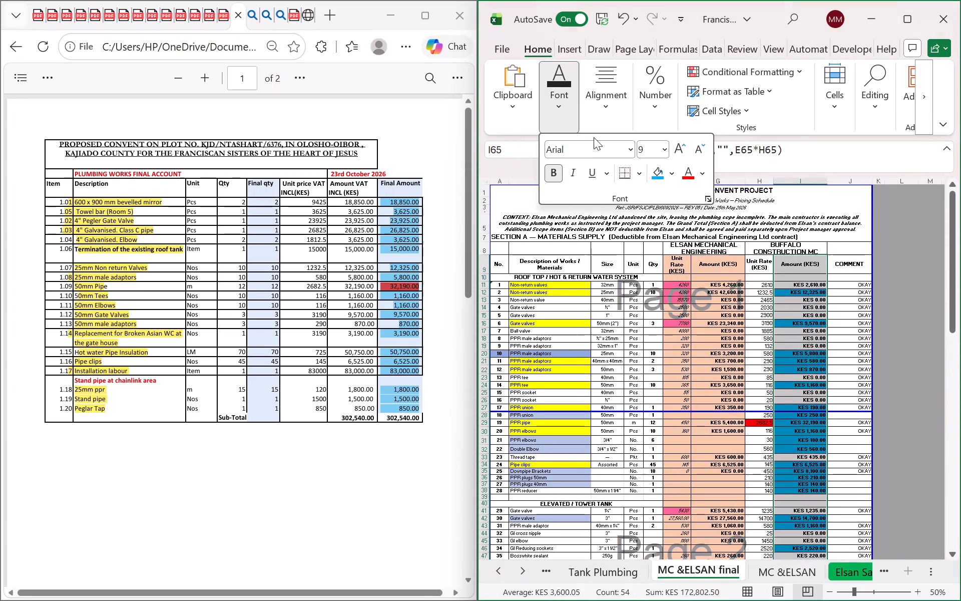
{"action": "left_click", "coordinate": [673, 173]}
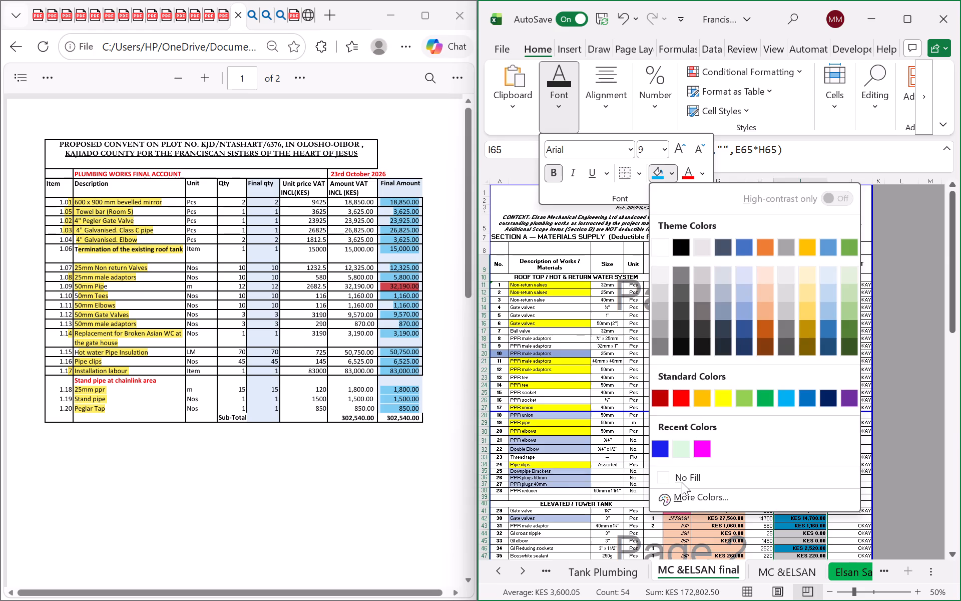
{"action": "left_click", "coordinate": [682, 482]}
{"action": "left_click", "coordinate": [817, 269]}
Remove the fill from the amount cell of the Labour & Transport lump sum.
{"action": "scroll", "coordinate": [814, 259], "scroll_direction": "down", "scroll_amount": 3}
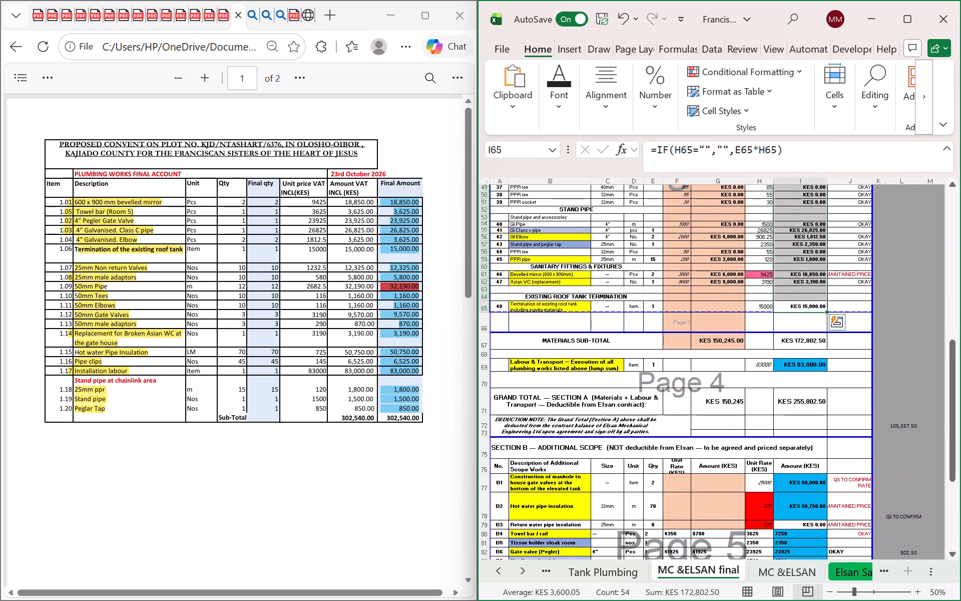
{"action": "left_click", "coordinate": [792, 367]}
{"action": "left_click", "coordinate": [556, 110]}
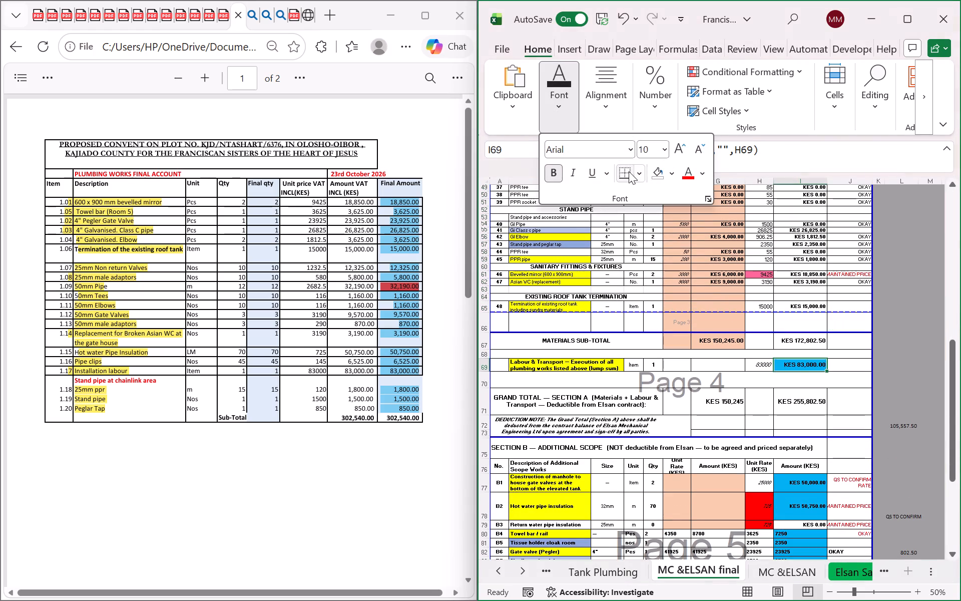
{"action": "left_click_drag", "start_coordinate": [661, 173], "coordinate": [657, 178]}
Remove the fill from the Section B amount cells, items B1 to B9.
{"action": "scroll", "coordinate": [735, 300], "scroll_direction": "down", "scroll_amount": 3}
{"action": "left_click_drag", "start_coordinate": [792, 417], "coordinate": [798, 510]}
{"action": "left_click", "coordinate": [561, 100]}
{"action": "left_click", "coordinate": [655, 179]}
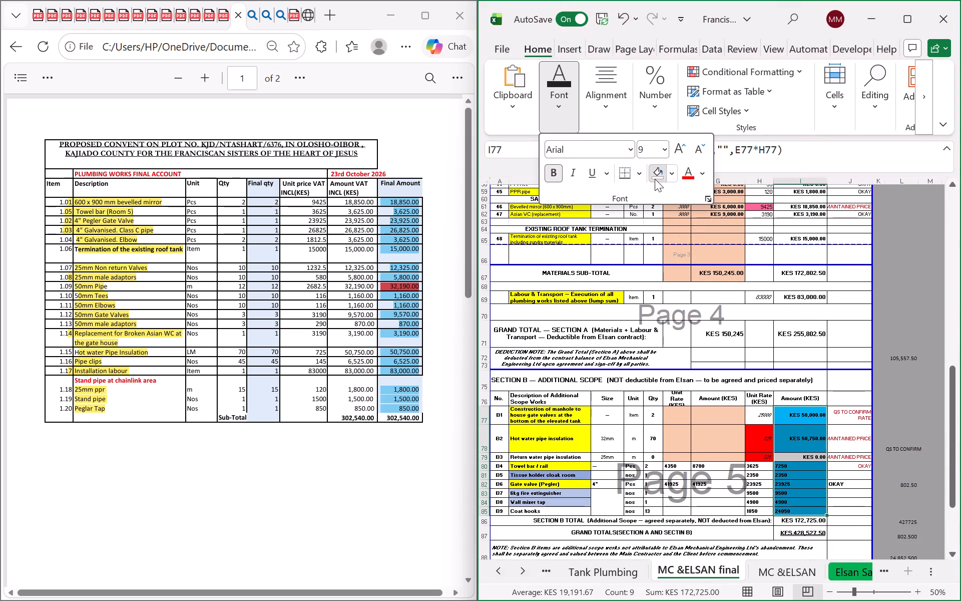
{"action": "left_click", "coordinate": [751, 275]}
{"action": "left_click", "coordinate": [795, 310]}
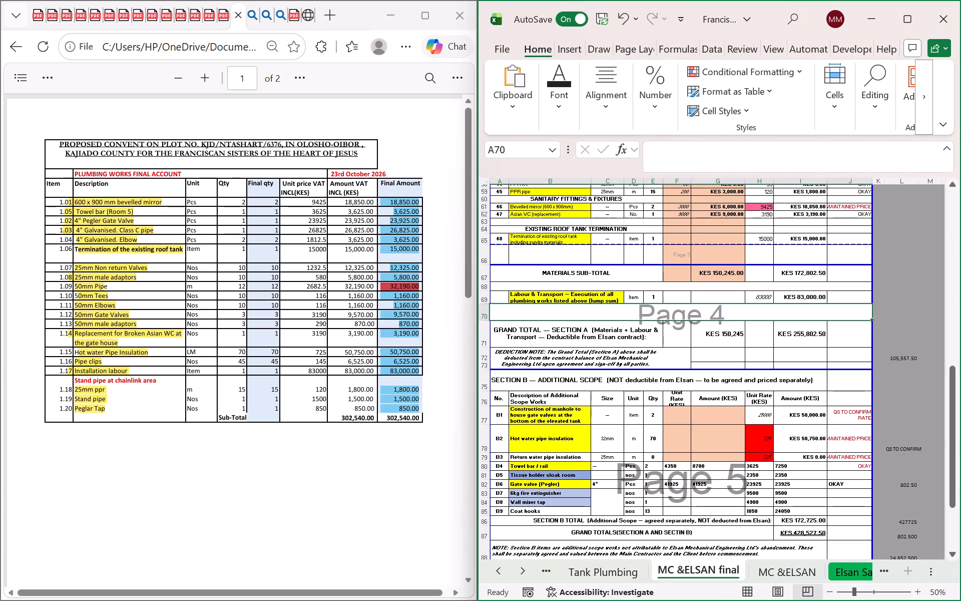
Examine the page layout of the MC &ELSAN final sheet in a full-window print preview.
{"action": "key", "text": "ctrl+p"}
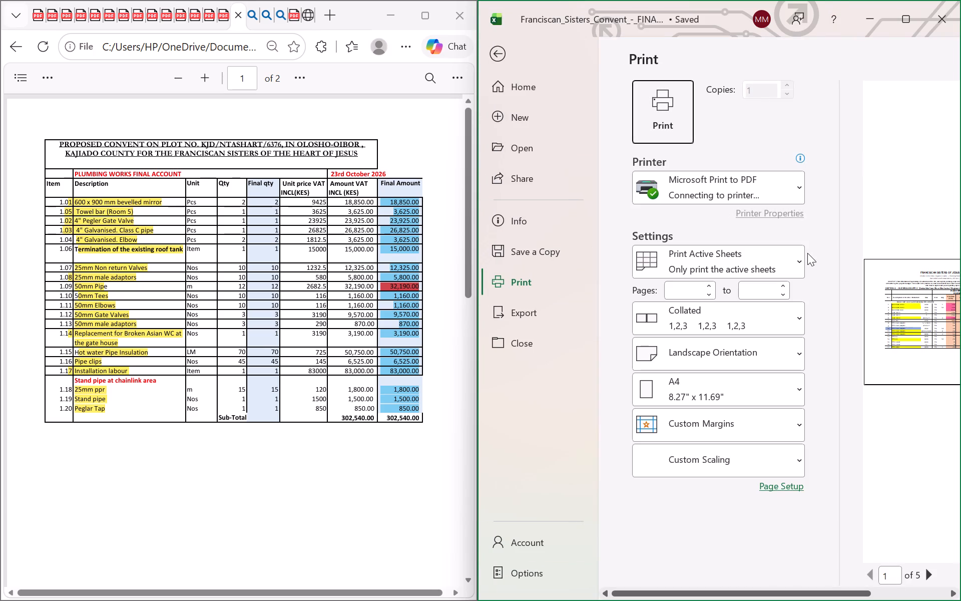
{"action": "left_click", "coordinate": [897, 16]}
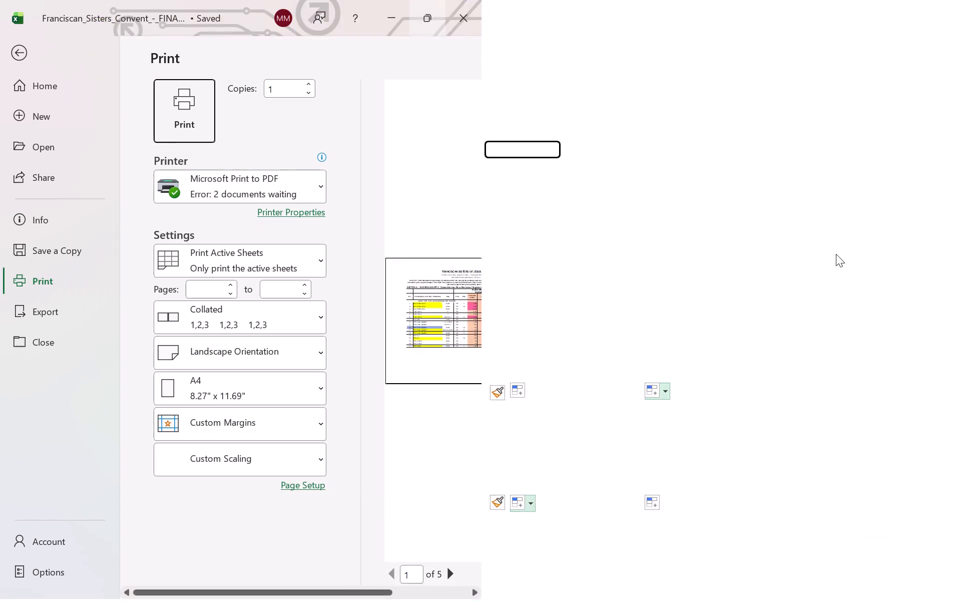
{"action": "scroll", "coordinate": [762, 311], "scroll_direction": "down", "scroll_amount": 4}
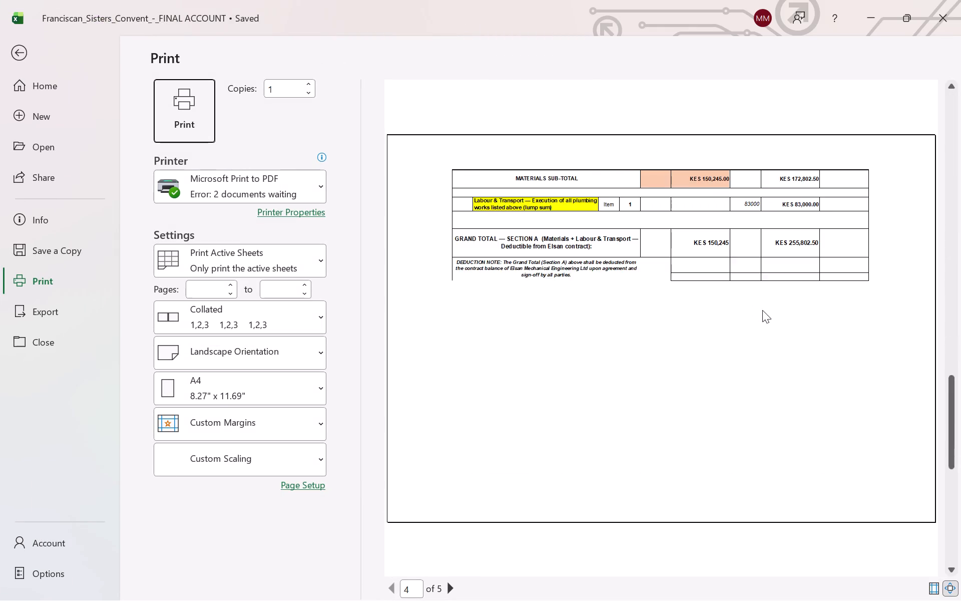
{"action": "scroll", "coordinate": [762, 310], "scroll_direction": "up", "scroll_amount": 3}
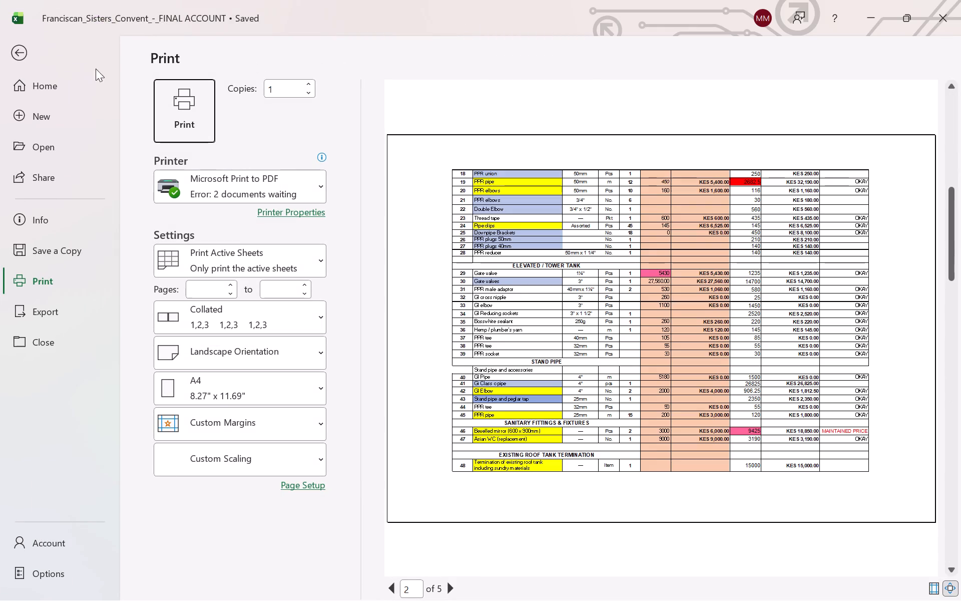
{"action": "left_click", "coordinate": [14, 49]}
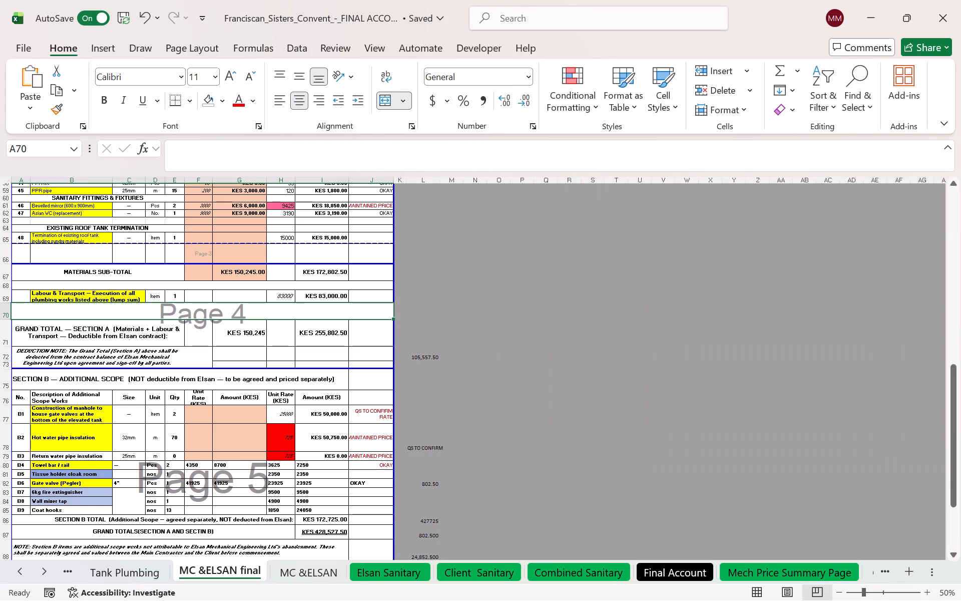
Move the page break below item 48 down onto the break above the Materials Sub-Total row.
{"action": "left_click_drag", "start_coordinate": [308, 246], "coordinate": [307, 260]}
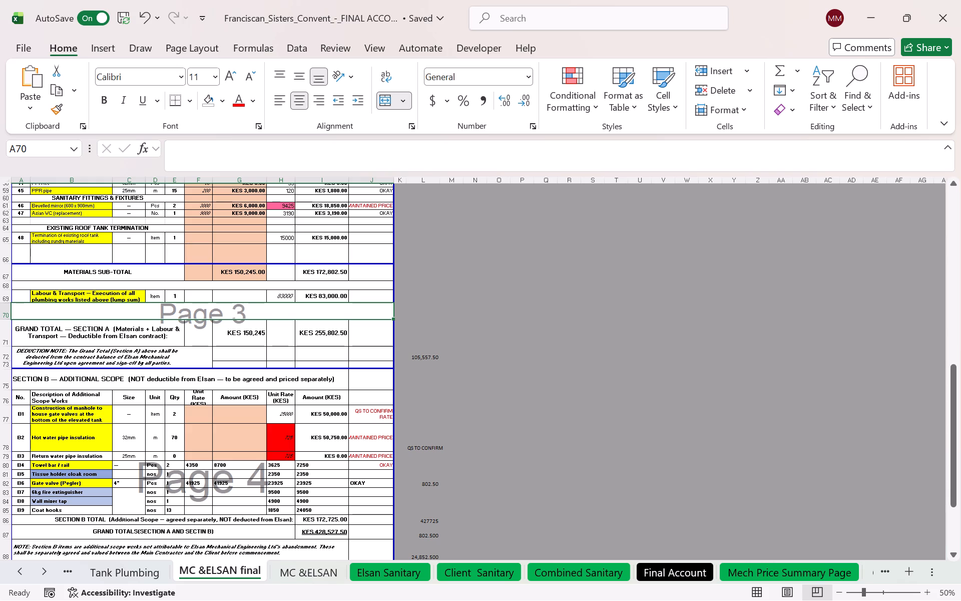
Set the sheet's print scaling to 100% of normal size and check the previewed pages.
{"action": "key", "text": "ctrl+p"}
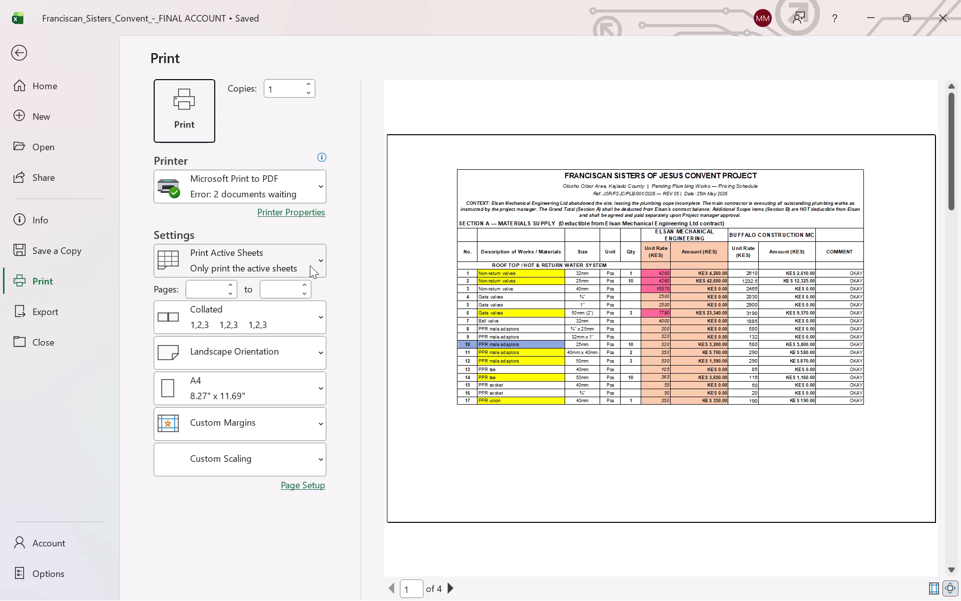
{"action": "left_click", "coordinate": [302, 487]}
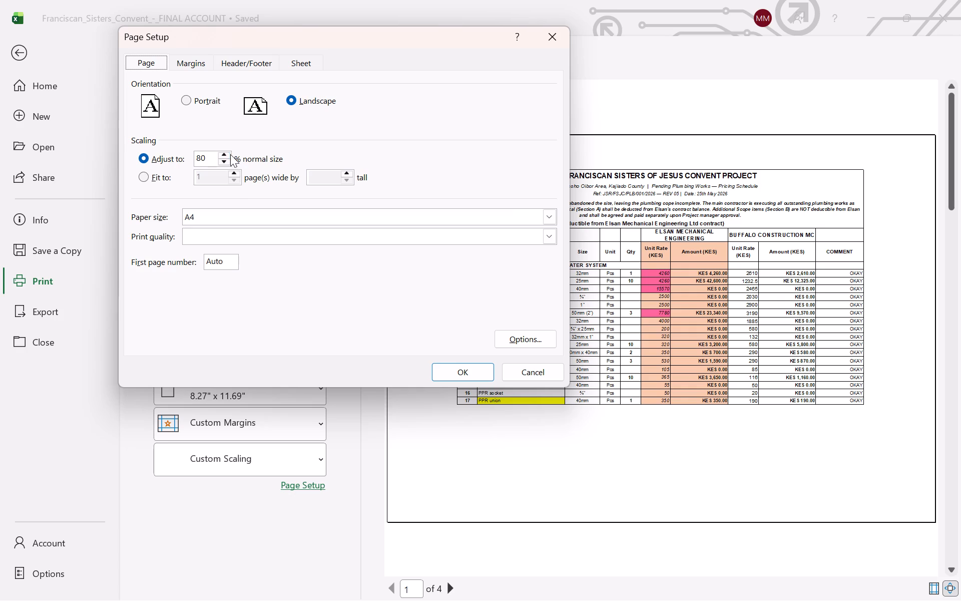
{"action": "triple_click", "coordinate": [230, 154]}
{"action": "left_click", "coordinate": [230, 154]}
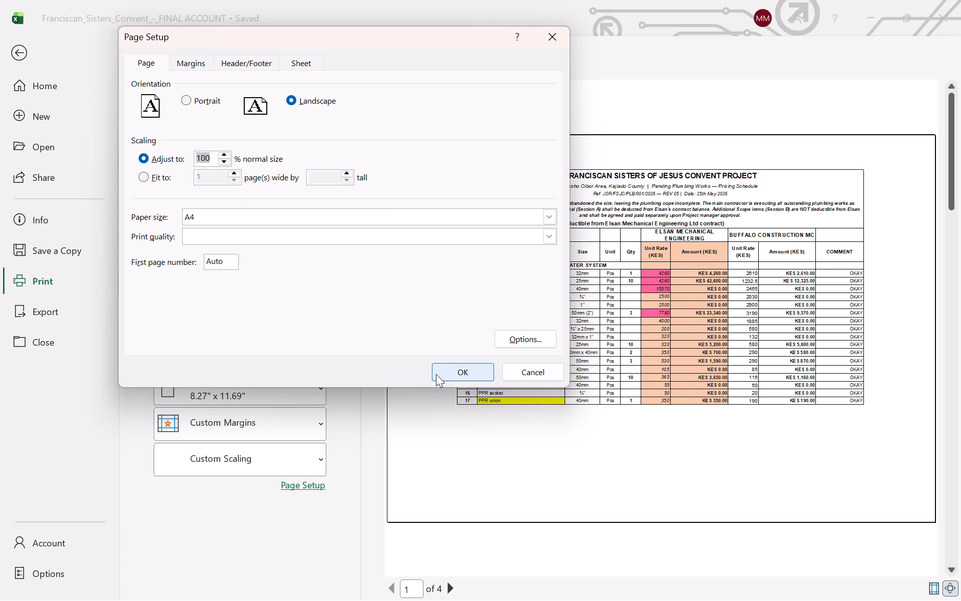
{"action": "left_click", "coordinate": [436, 374]}
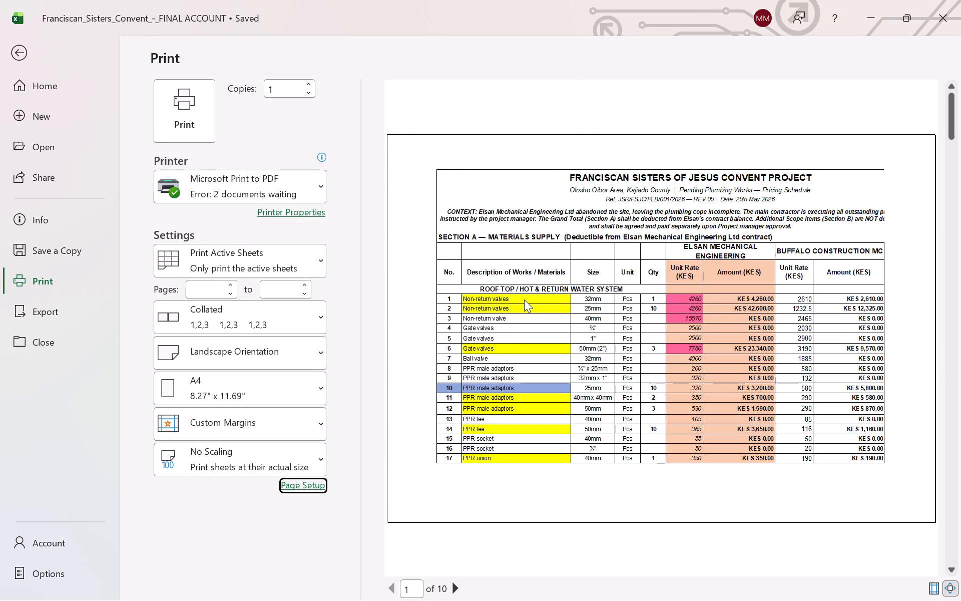
{"action": "scroll", "coordinate": [525, 299], "scroll_direction": "down", "scroll_amount": 2}
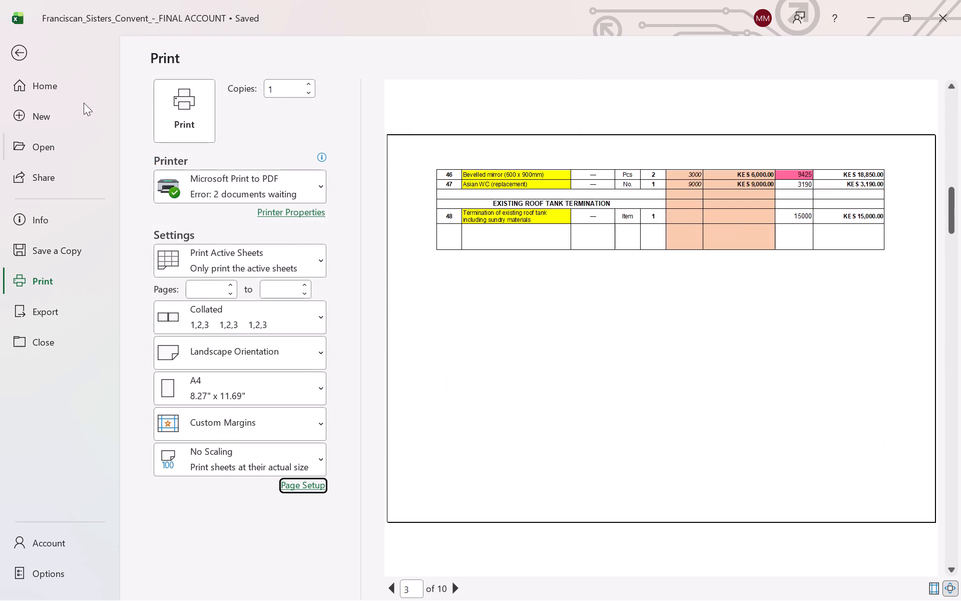
{"action": "left_click", "coordinate": [25, 58]}
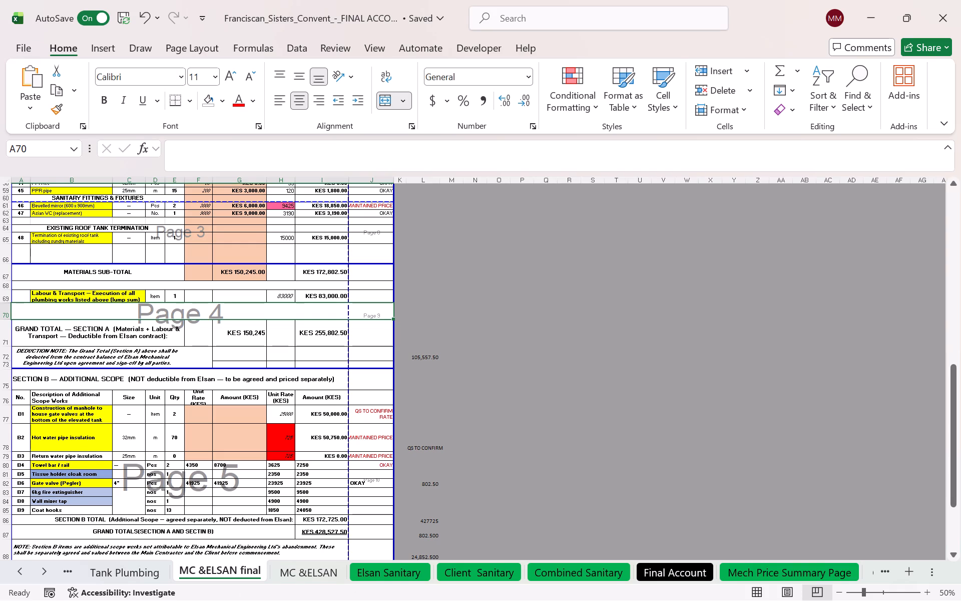
Narrow the description column B of the cost sheet.
{"action": "left_click_drag", "start_coordinate": [112, 177], "coordinate": [95, 182]}
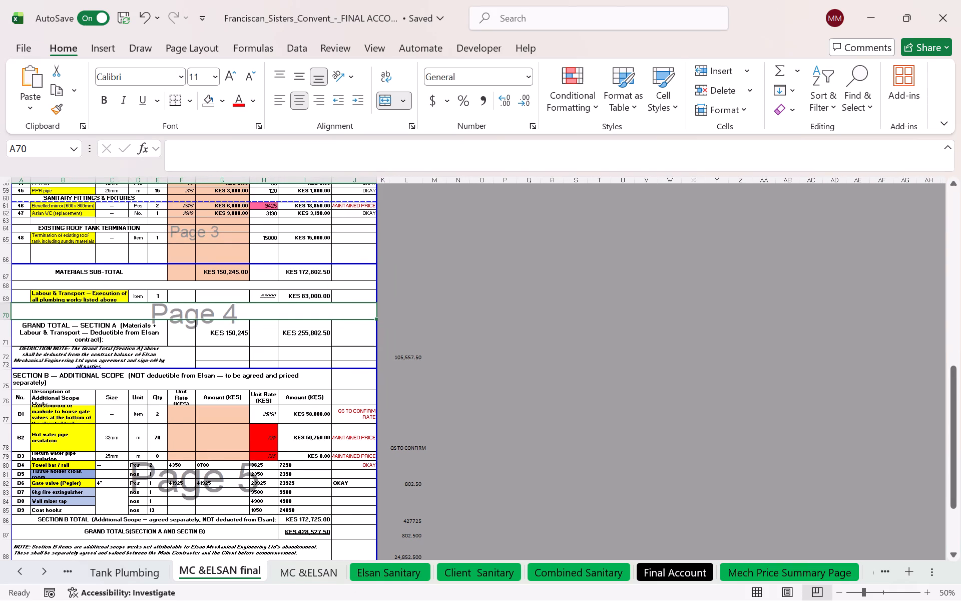
{"action": "scroll", "coordinate": [224, 338], "scroll_direction": "down", "scroll_amount": 1}
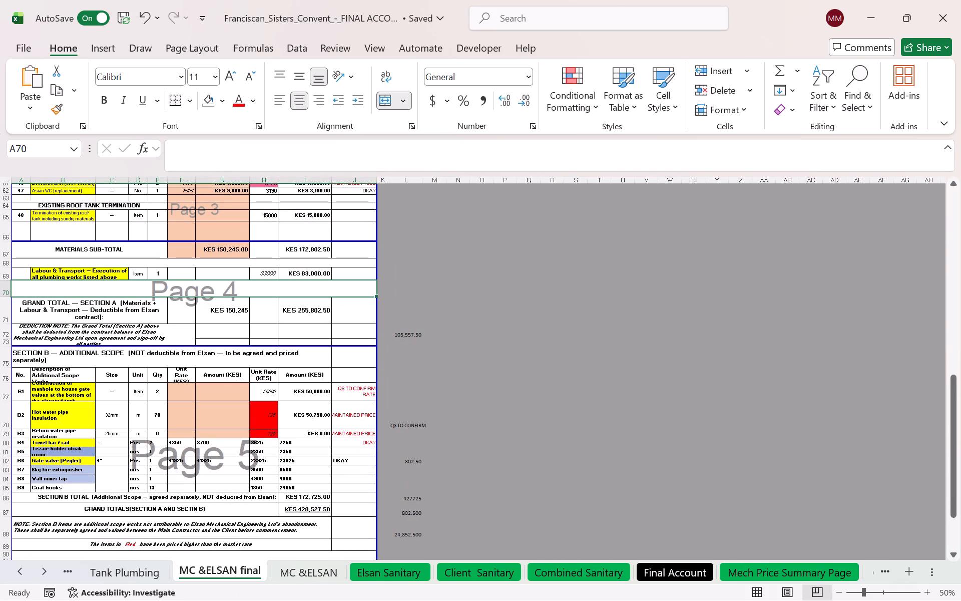
Move the page break above the Section B heading down to just below the Section B Total row.
{"action": "left_click_drag", "start_coordinate": [253, 347], "coordinate": [253, 490]}
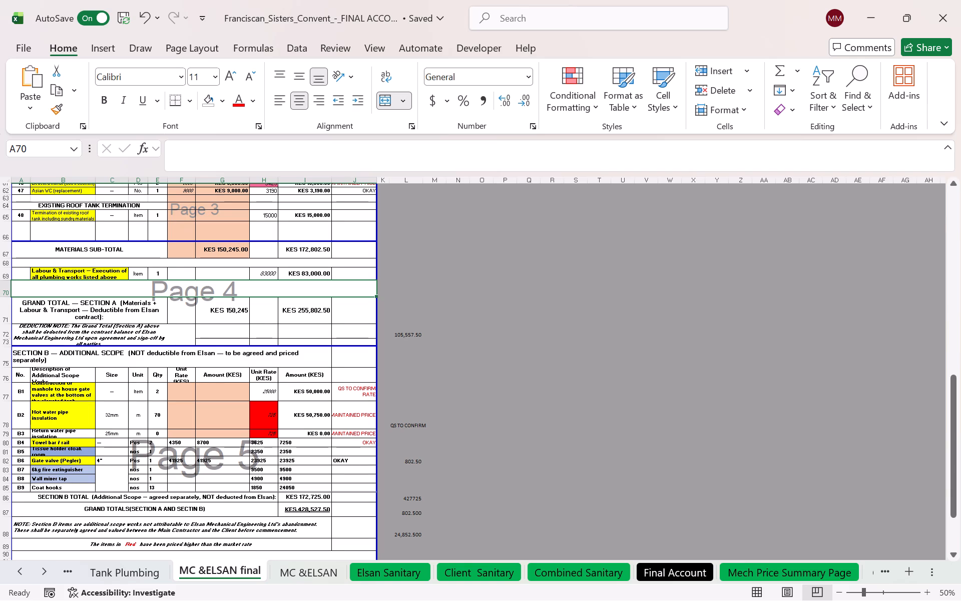
{"action": "left_click_drag", "start_coordinate": [253, 490], "coordinate": [253, 507]}
{"action": "scroll", "coordinate": [269, 319], "scroll_direction": "down", "scroll_amount": 4}
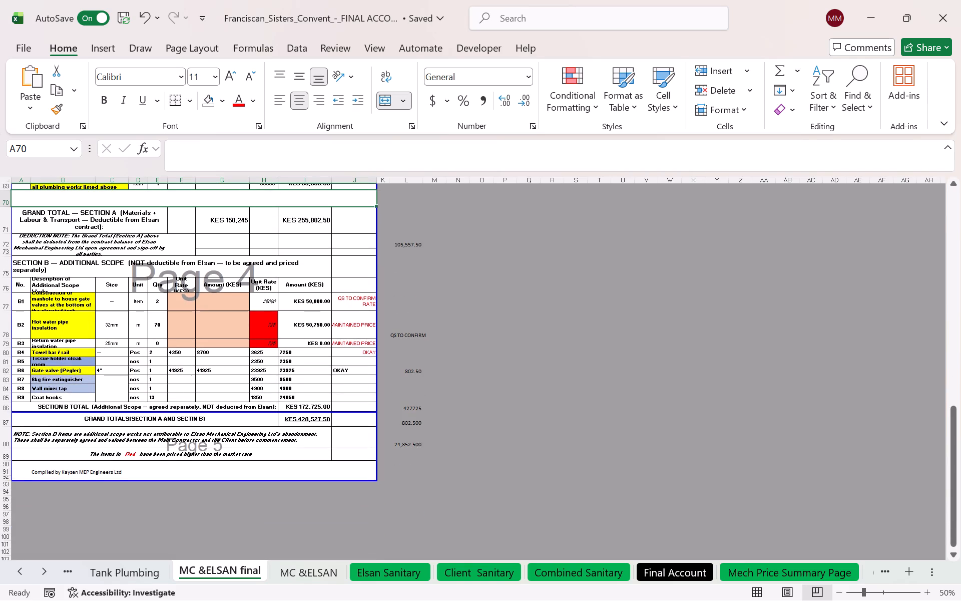
Move the page break above the Materials Sub-Total row up to just below item 47, Asian WC.
{"action": "scroll", "coordinate": [296, 352], "scroll_direction": "up", "scroll_amount": 11}
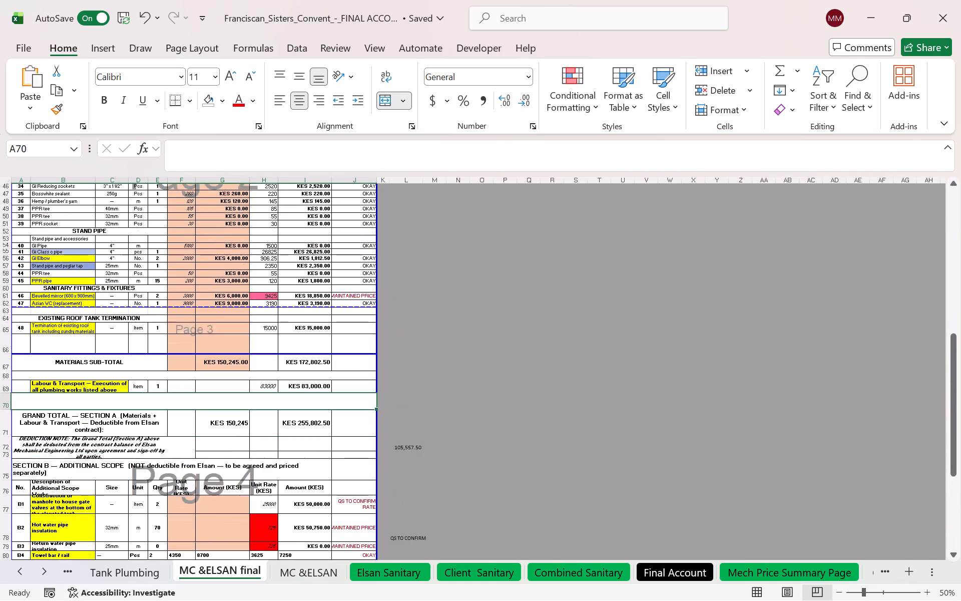
{"action": "left_click_drag", "start_coordinate": [302, 397], "coordinate": [303, 349]}
{"action": "scroll", "coordinate": [300, 293], "scroll_direction": "down", "scroll_amount": 2}
Set the sheet's print scaling back to 100% of normal size and check the previewed pages.
{"action": "key", "text": "ctrl+p"}
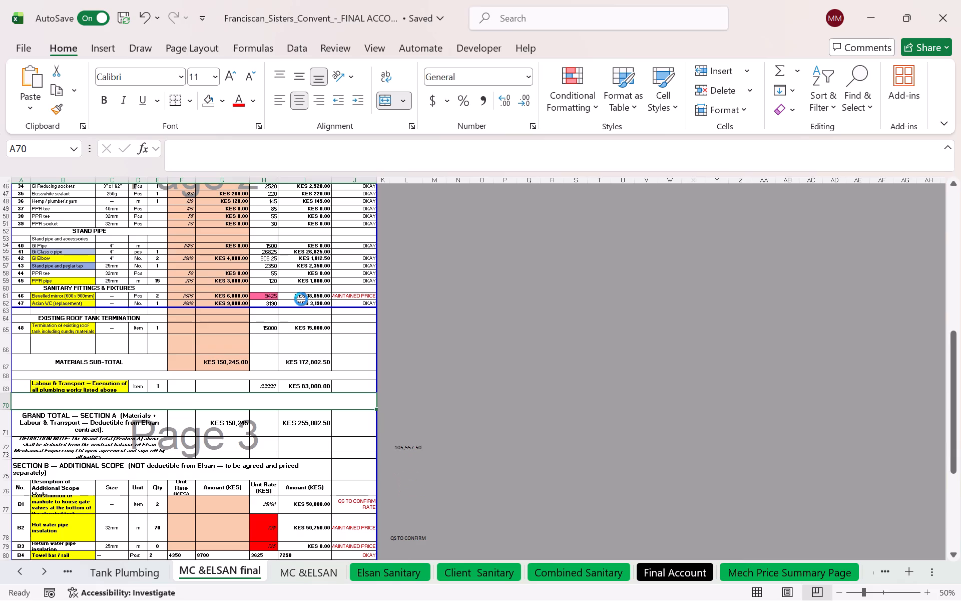
{"action": "left_click", "coordinate": [296, 483]}
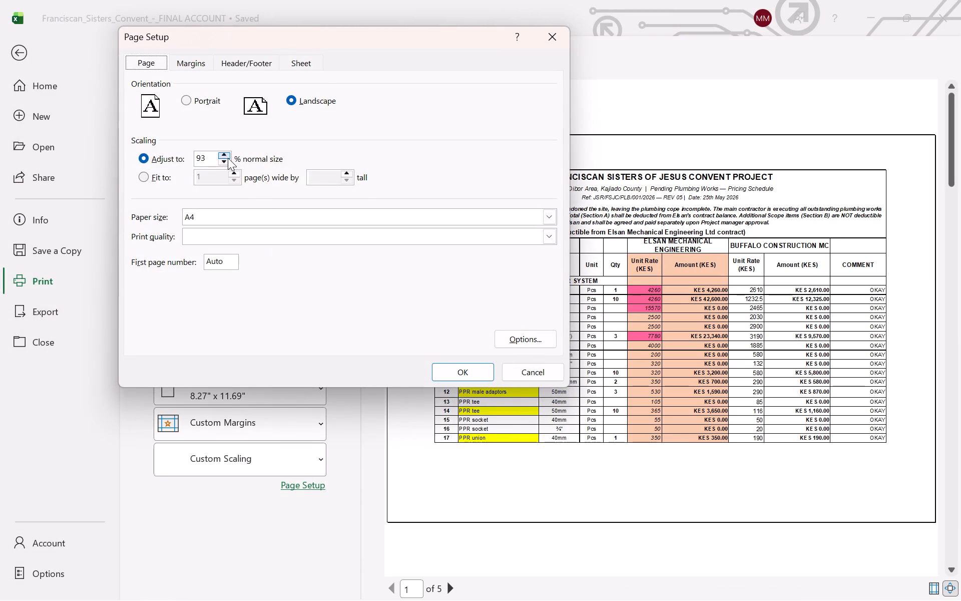
{"action": "double_click", "coordinate": [228, 158]}
{"action": "left_click", "coordinate": [473, 375]}
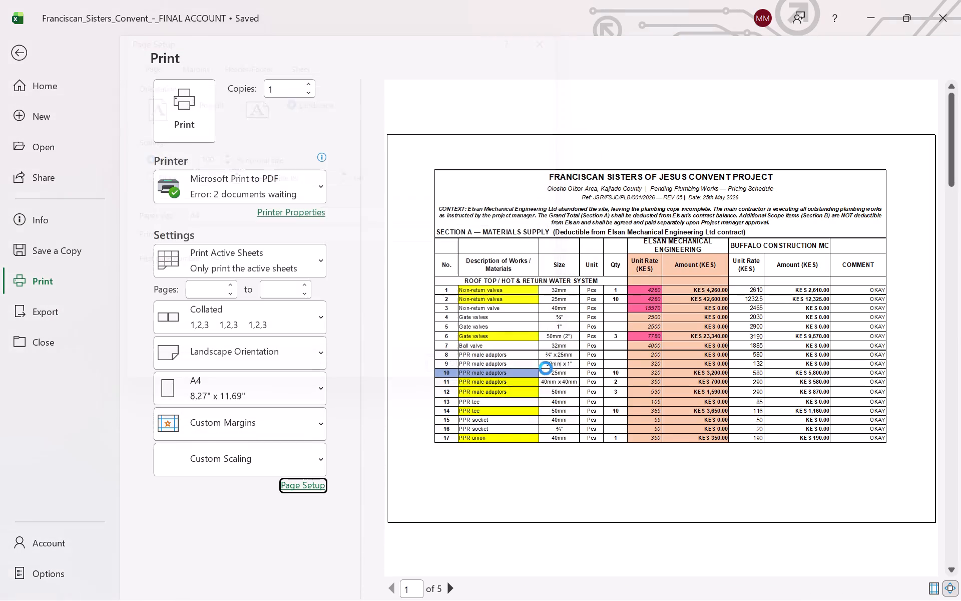
{"action": "scroll", "coordinate": [642, 276], "scroll_direction": "down", "scroll_amount": 1}
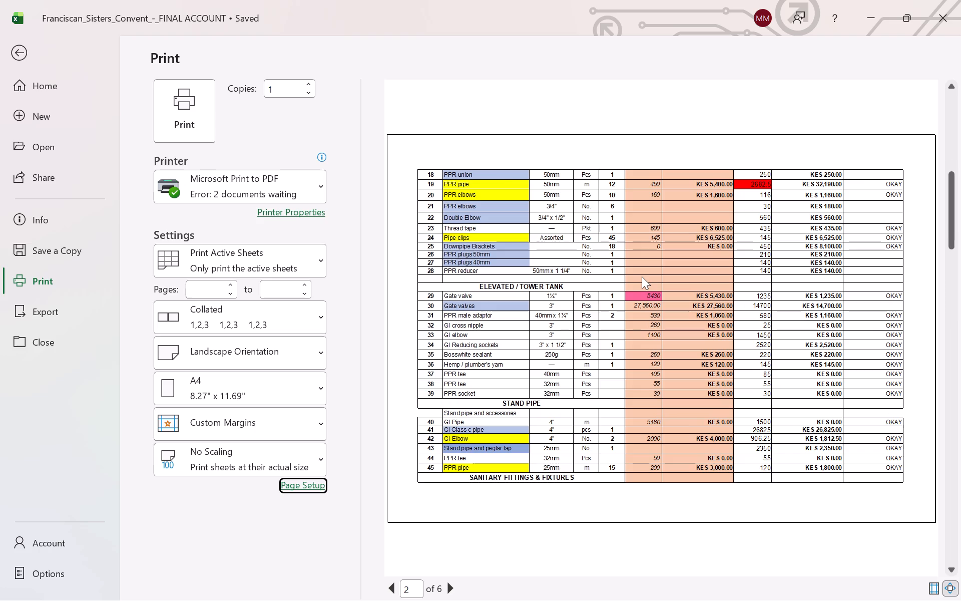
{"action": "scroll", "coordinate": [642, 276], "scroll_direction": "down", "scroll_amount": 1}
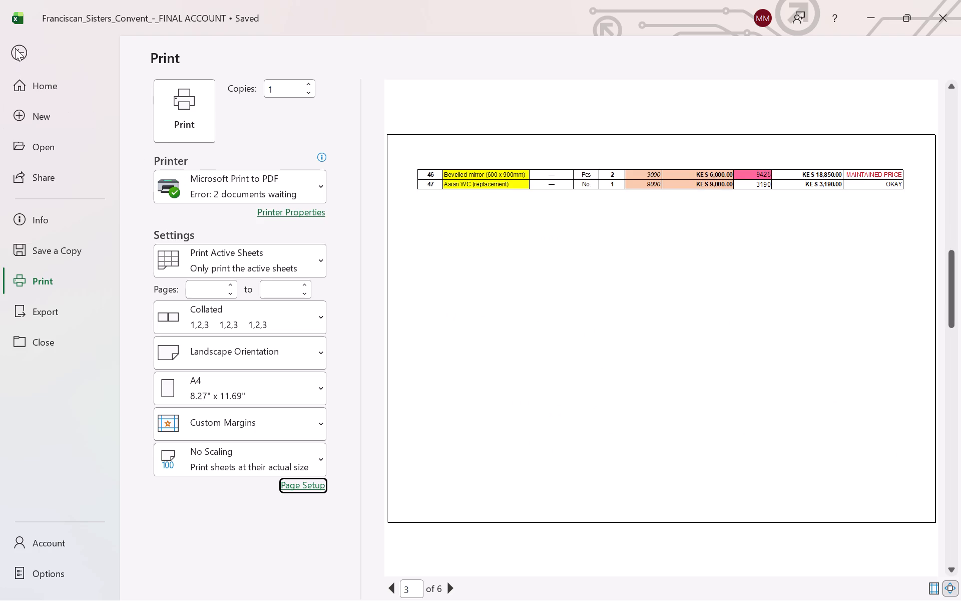
{"action": "left_click", "coordinate": [15, 47]}
Move the page break below item 47 up to just above item 46, the bevelled mirror.
{"action": "left_click_drag", "start_coordinate": [258, 305], "coordinate": [259, 292]}
Move the page break below the Section B Total row down to the end of the print area.
{"action": "scroll", "coordinate": [289, 308], "scroll_direction": "down", "scroll_amount": 3}
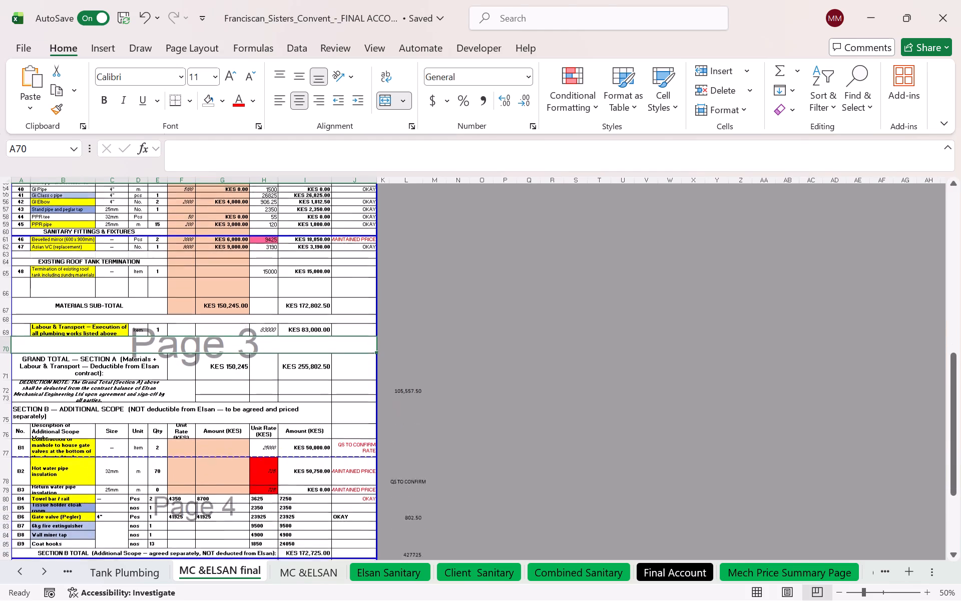
{"action": "scroll", "coordinate": [289, 307], "scroll_direction": "down", "scroll_amount": 4}
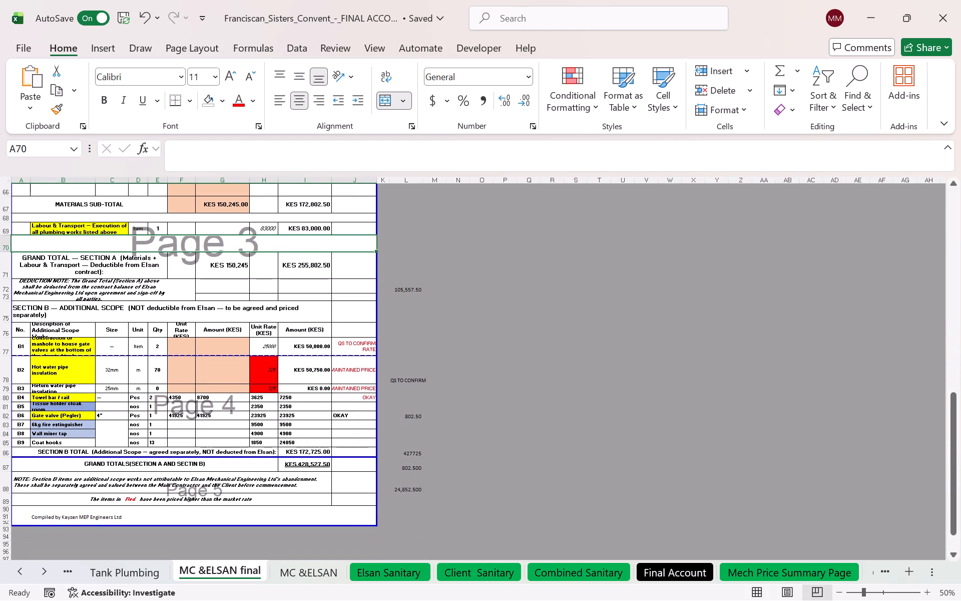
{"action": "left_click_drag", "start_coordinate": [316, 459], "coordinate": [312, 524]}
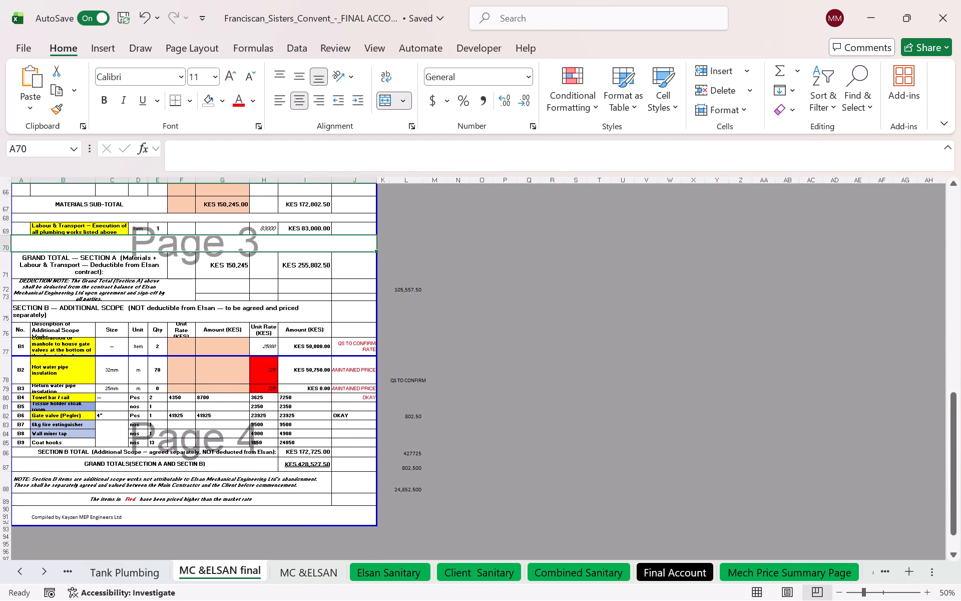
Check the sheet's print preview and its page scaling settings.
{"action": "key", "text": "ctrl+p"}
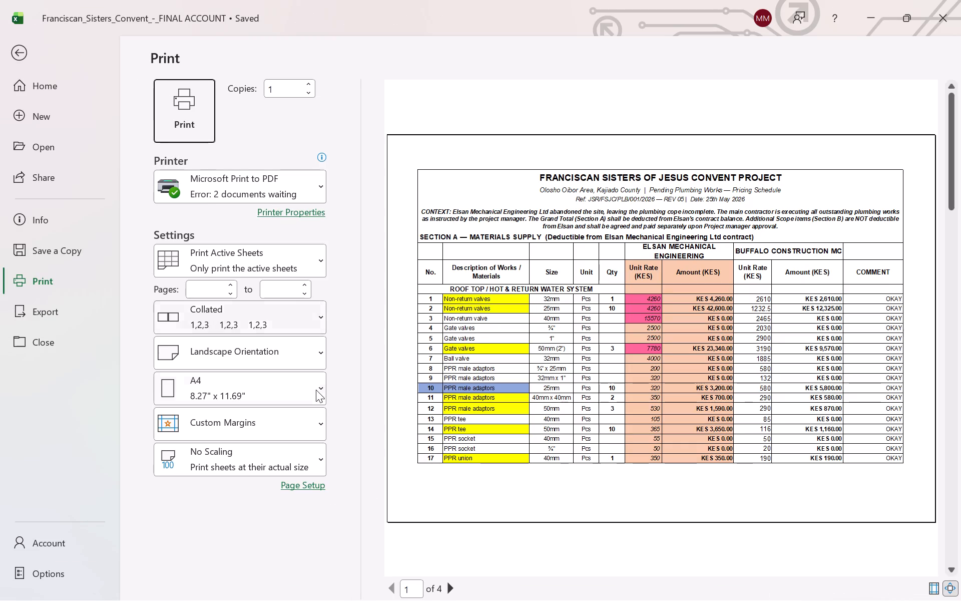
{"action": "left_click", "coordinate": [311, 486]}
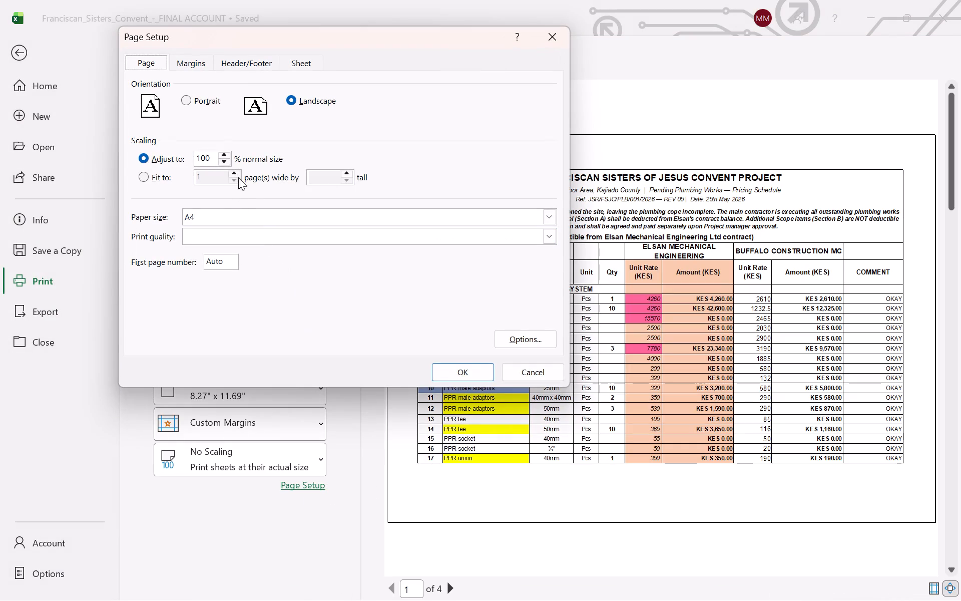
{"action": "left_click", "coordinate": [528, 371]}
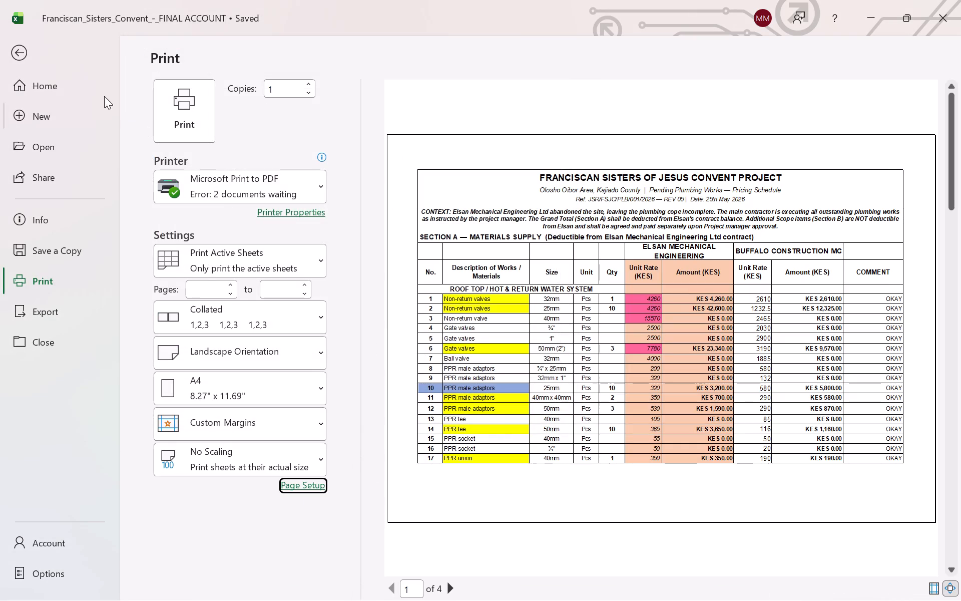
{"action": "key", "text": "Escape"}
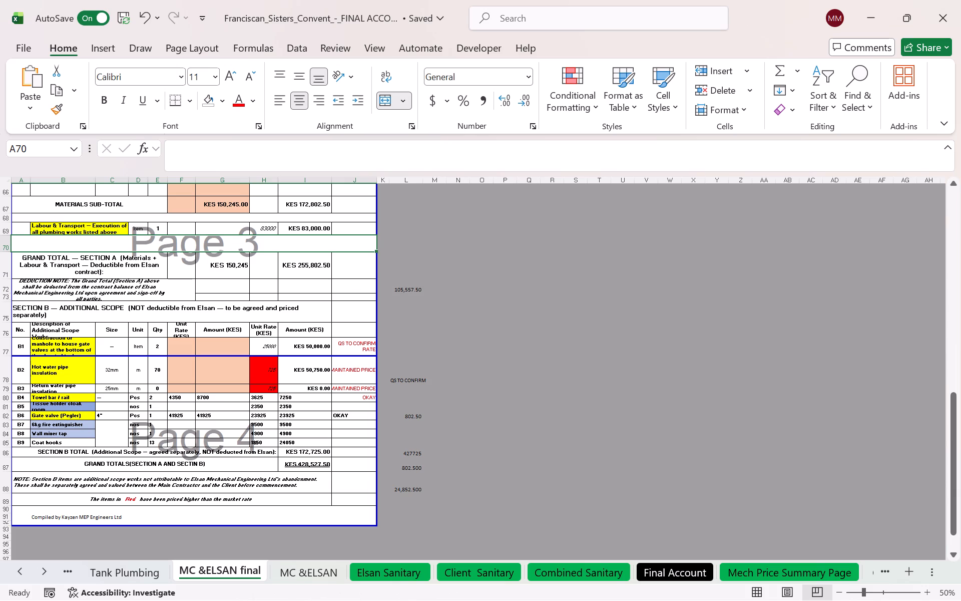
Print the sheet to a PDF in the Valuation folder, named Comparison MC vs Elsan 03_11_2026.
{"action": "key", "text": "ctrl+p"}
{"action": "left_click", "coordinate": [192, 119]}
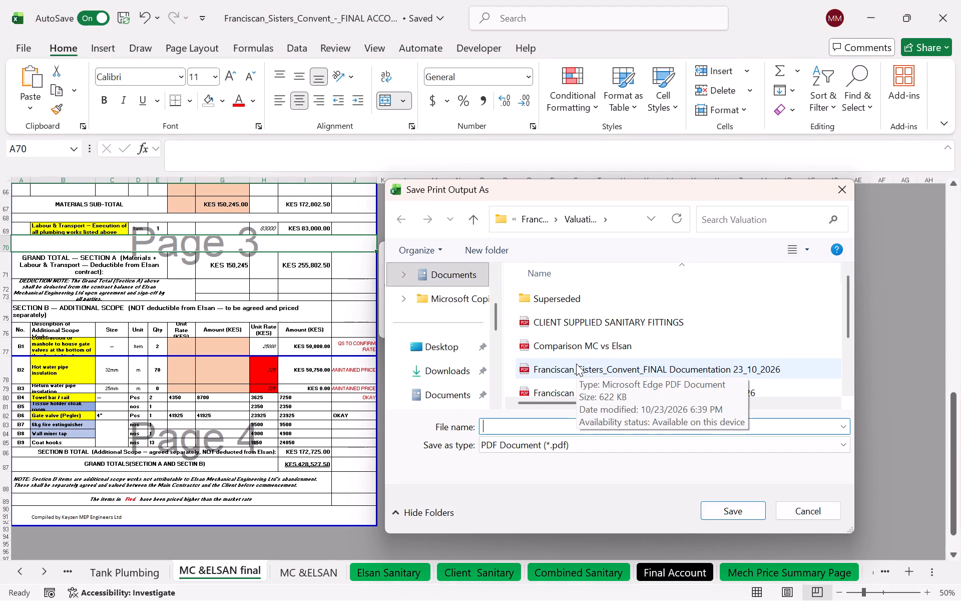
{"action": "left_click", "coordinate": [576, 345]}
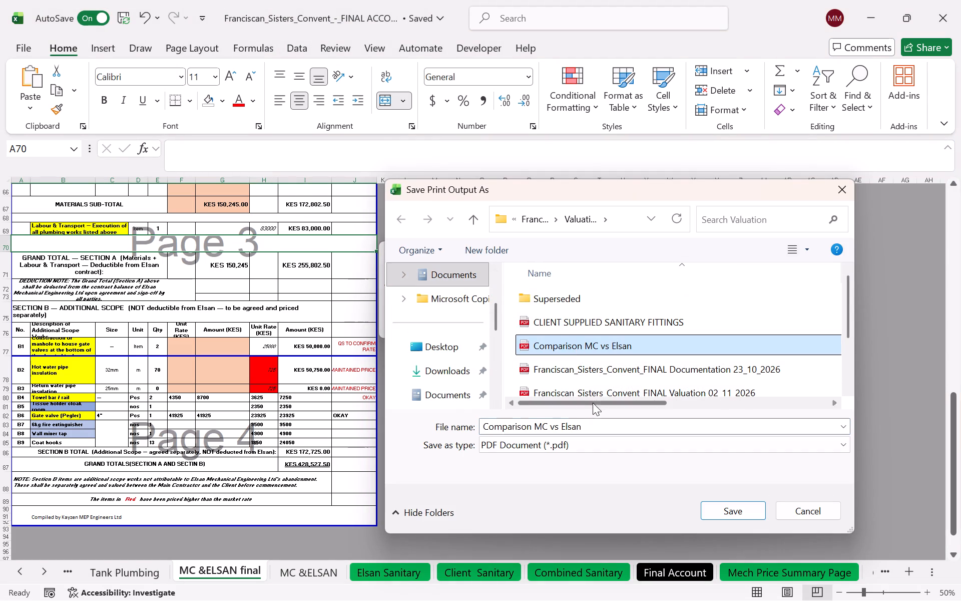
{"action": "left_click", "coordinate": [593, 423]}
{"action": "left_click", "coordinate": [592, 430]}
{"action": "key", "text": "space"}
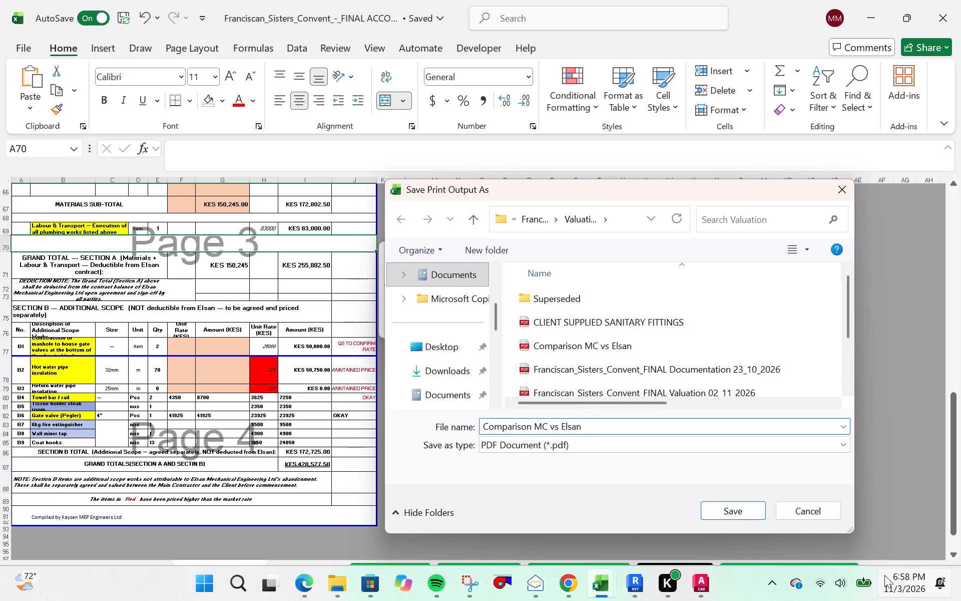
{"action": "type", "text": "11"}
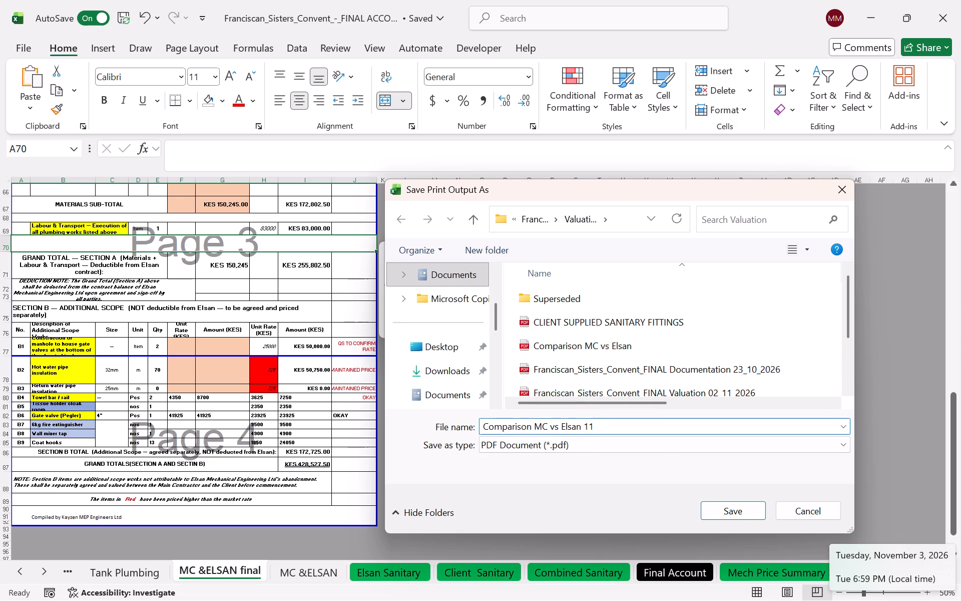